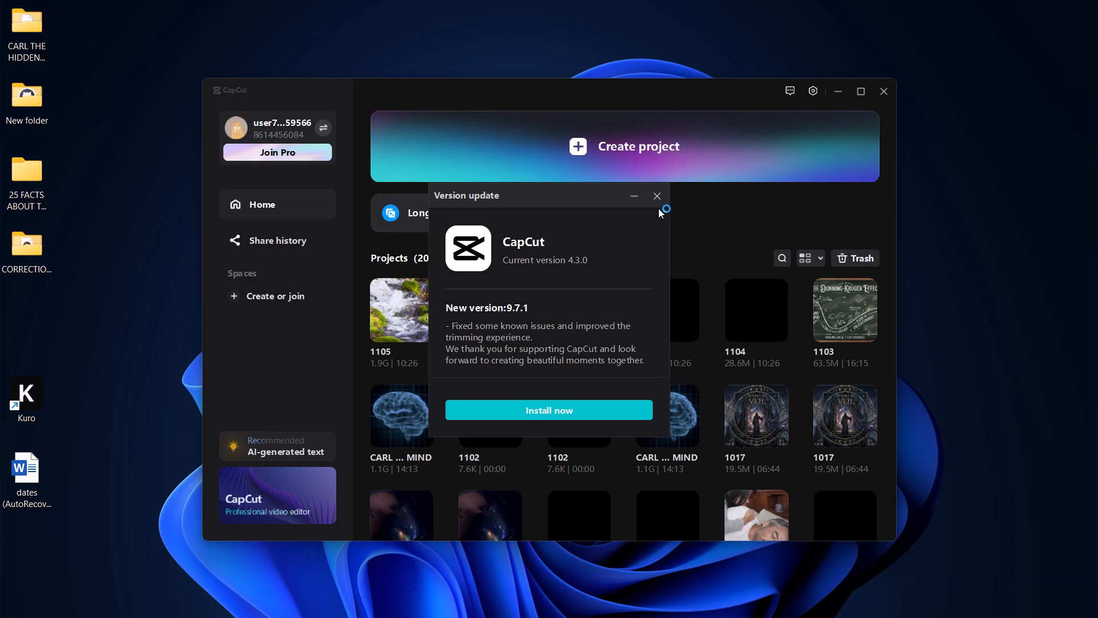
Dismiss the version update offer without installing the new version.
left_click(657, 200)
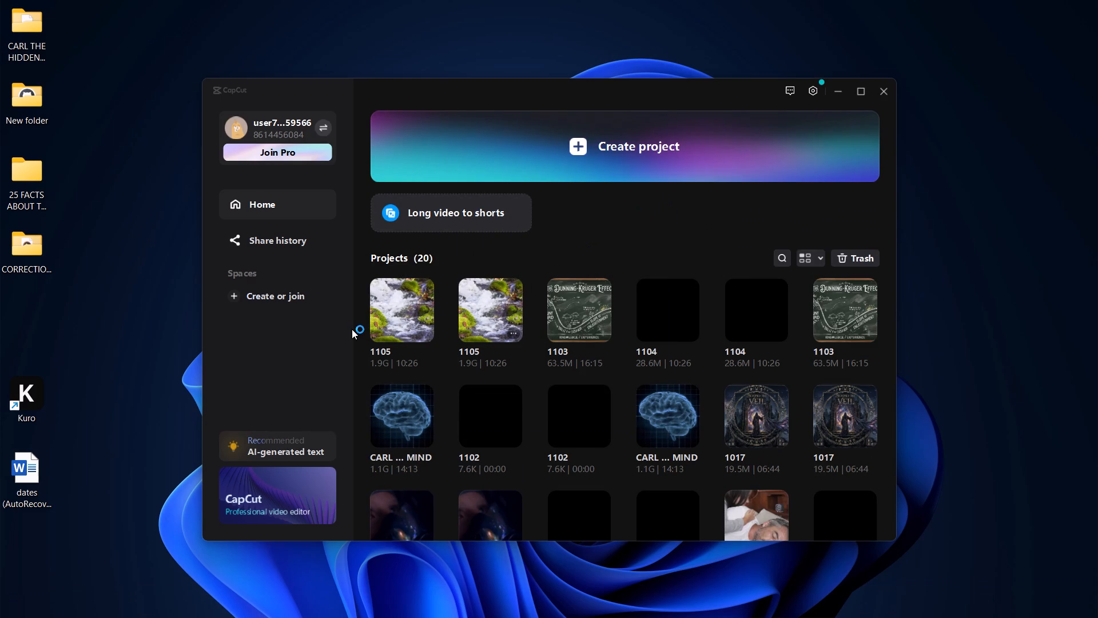
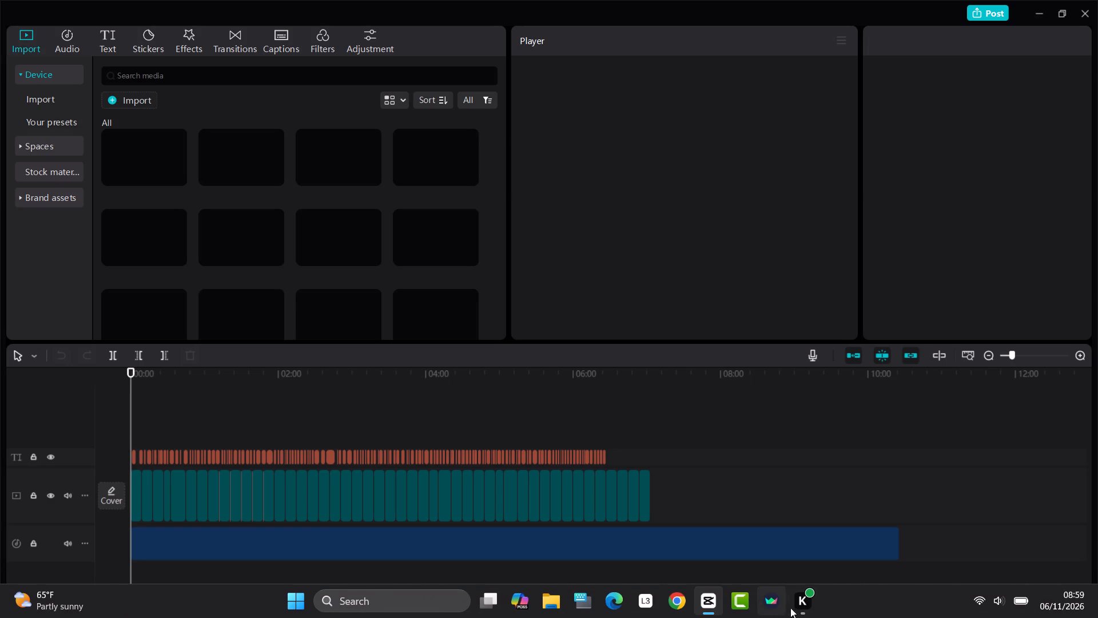
Raise the display brightness from its minimum to a high level in the system quick settings.
left_click(1035, 612)
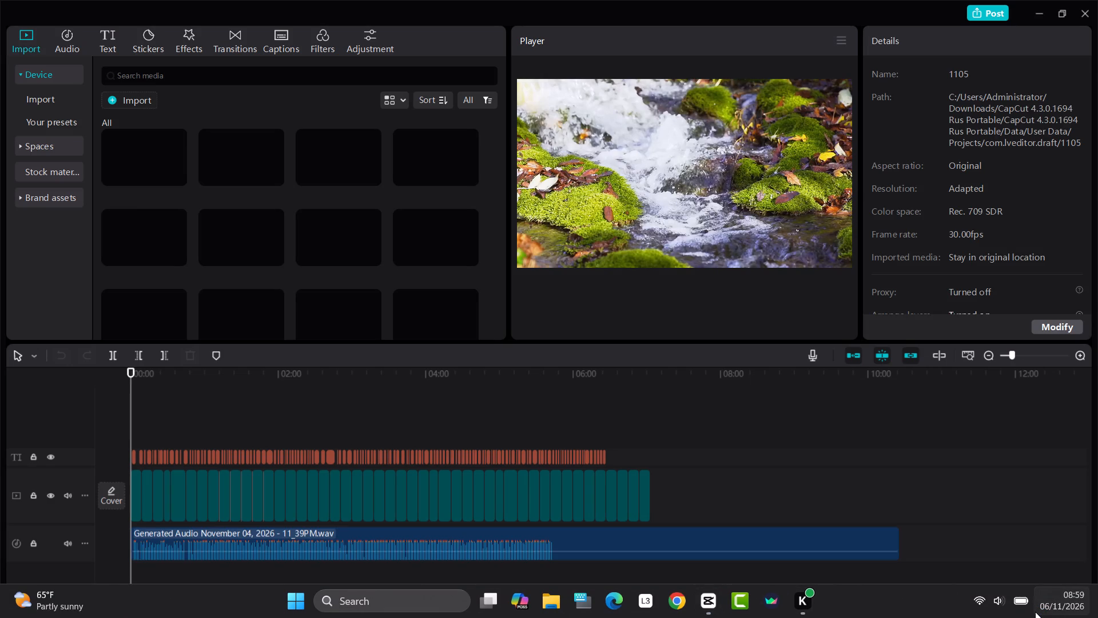
left_click(1006, 615)
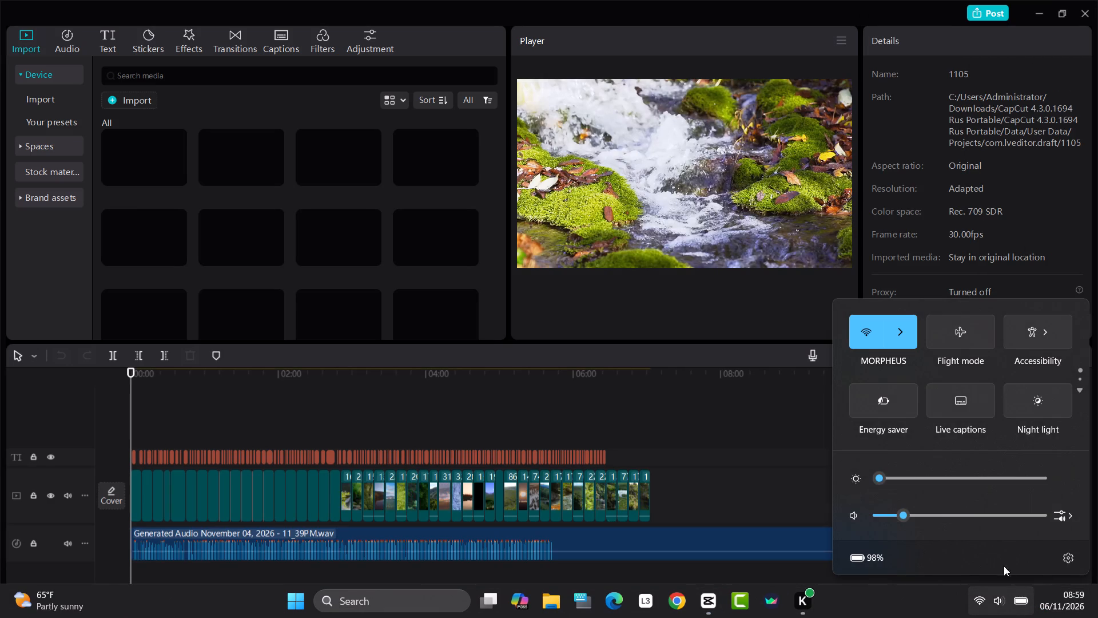
left_click(1017, 470)
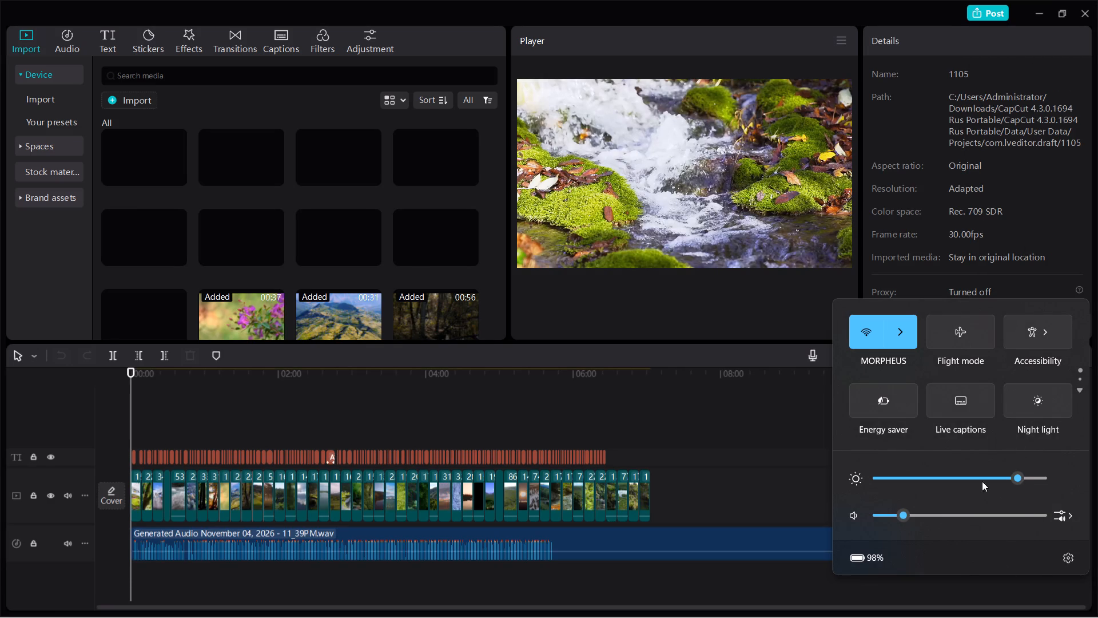
left_click(604, 417)
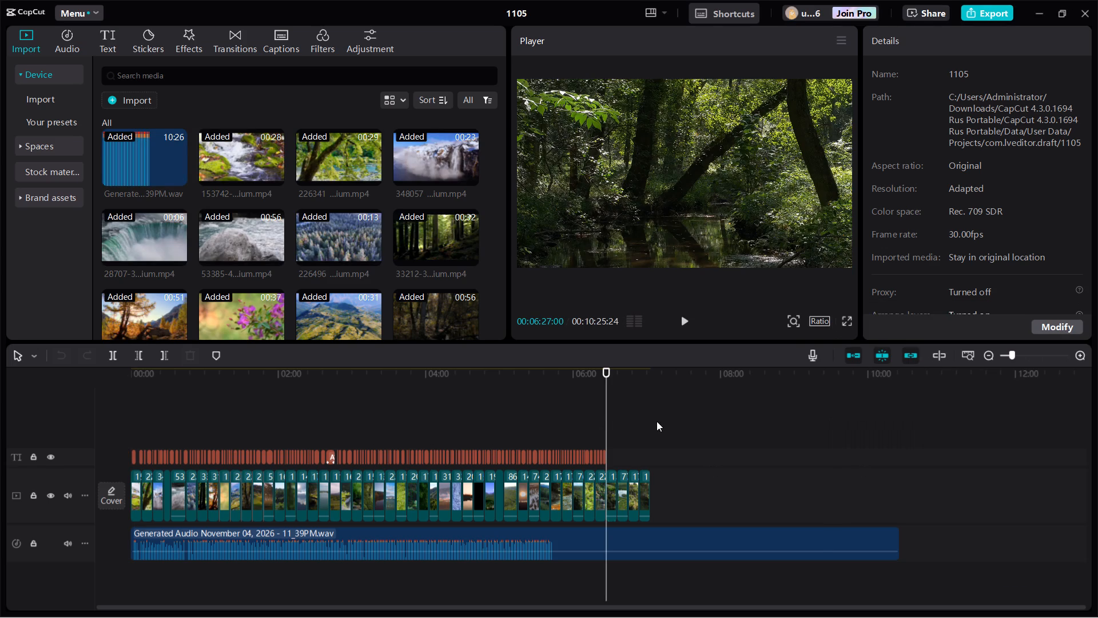
Move the playhead to the end of the last video clip on the timeline, at 00:07:03:00.
left_click(662, 446)
left_click(647, 439)
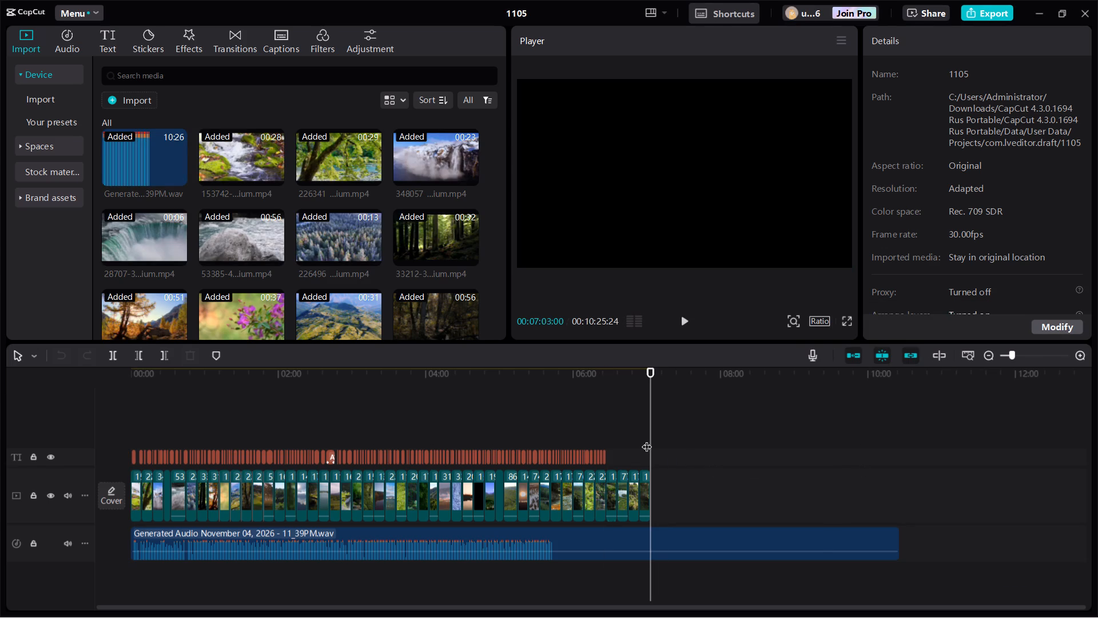
Check the end of the project's media list and open the file selection window for importing more media.
scroll(421, 243, "down", 18)
scroll(419, 223, "down", 6)
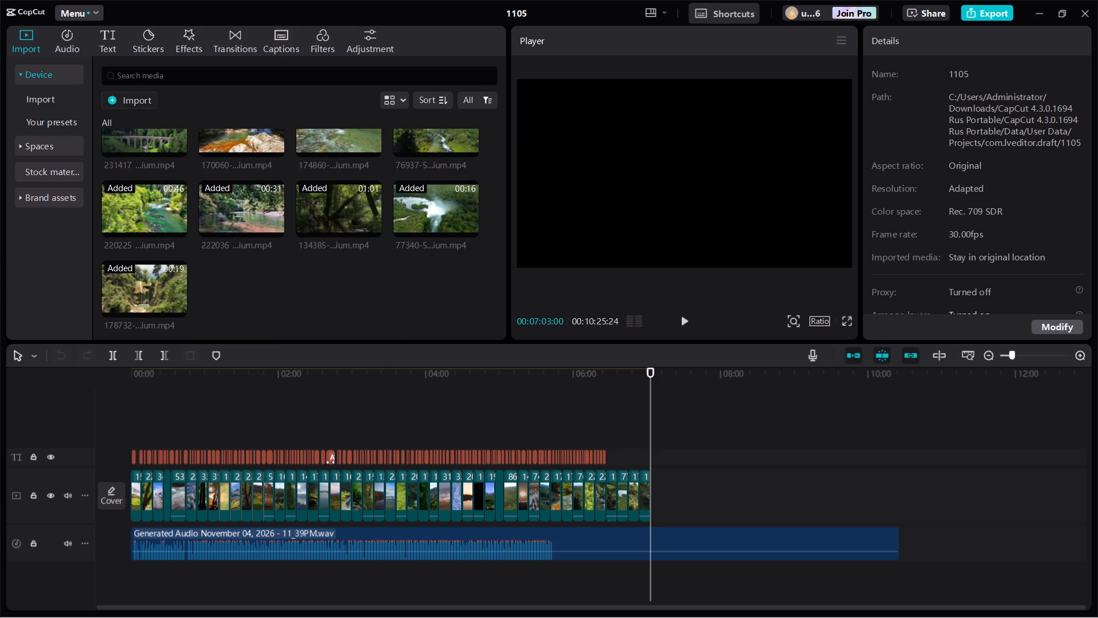
left_click(121, 98)
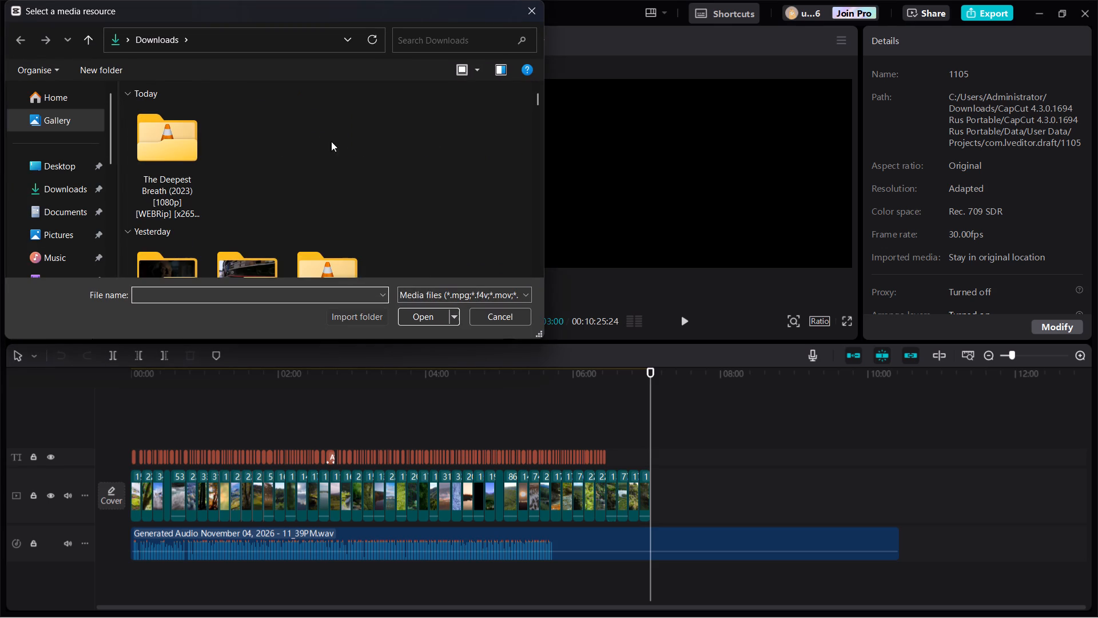
scroll(354, 149, "down", 4)
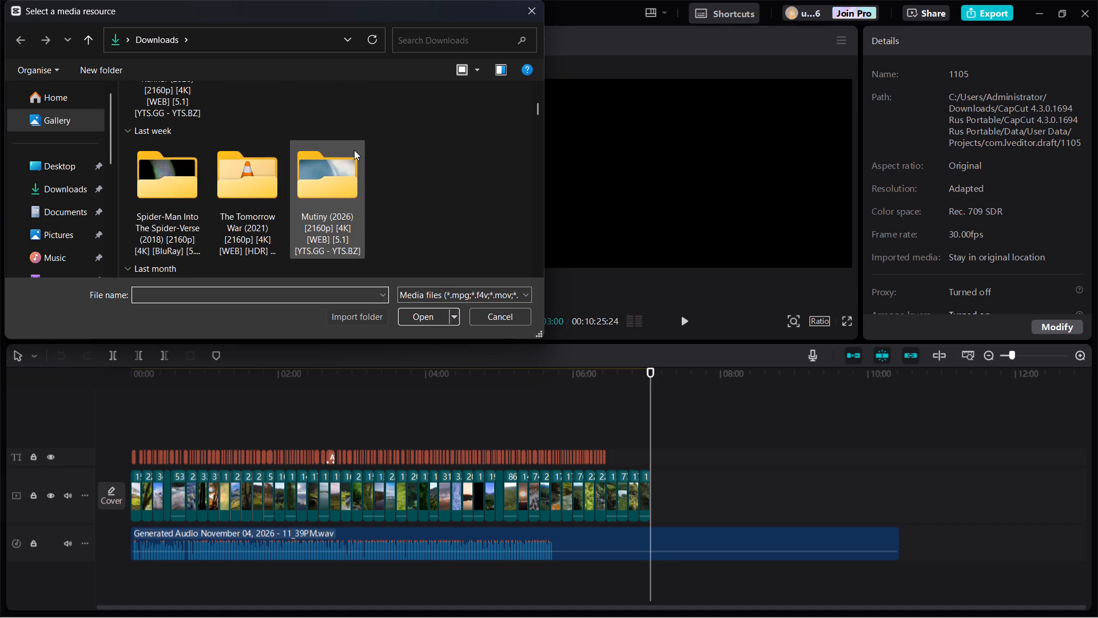
scroll(354, 150, "down", 10)
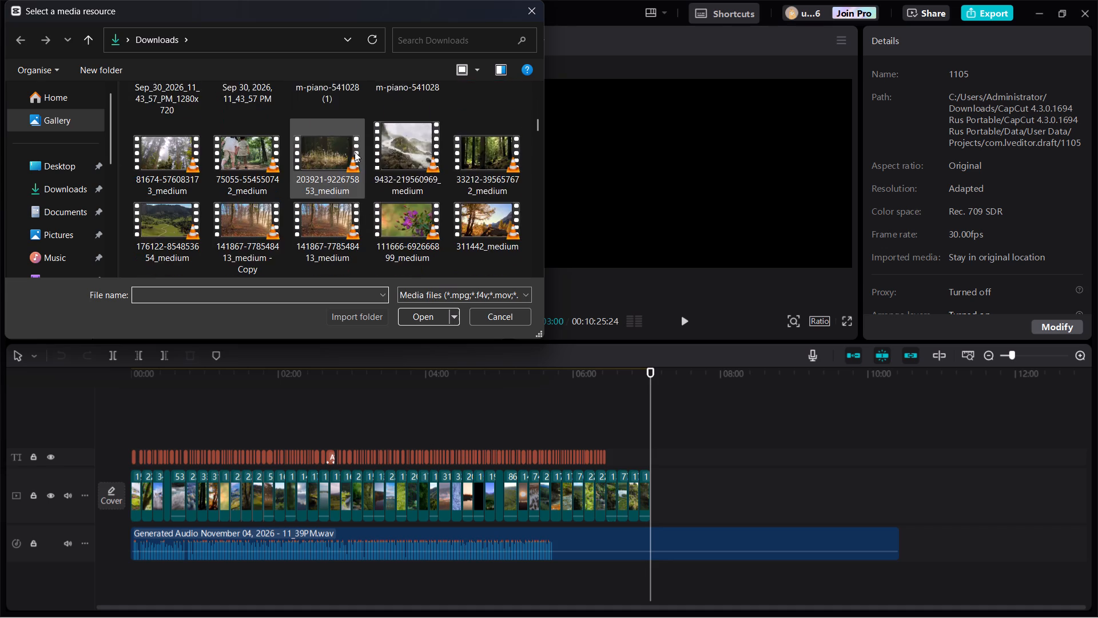
scroll(355, 152, "down", 15)
scroll(355, 153, "down", 9)
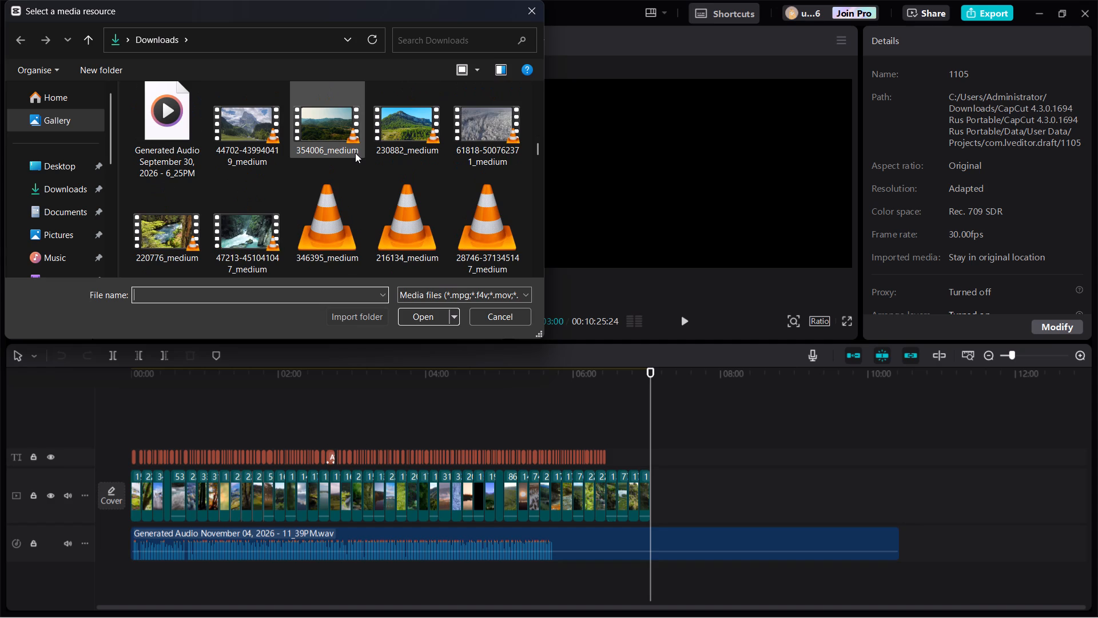
scroll(355, 153, "down", 2)
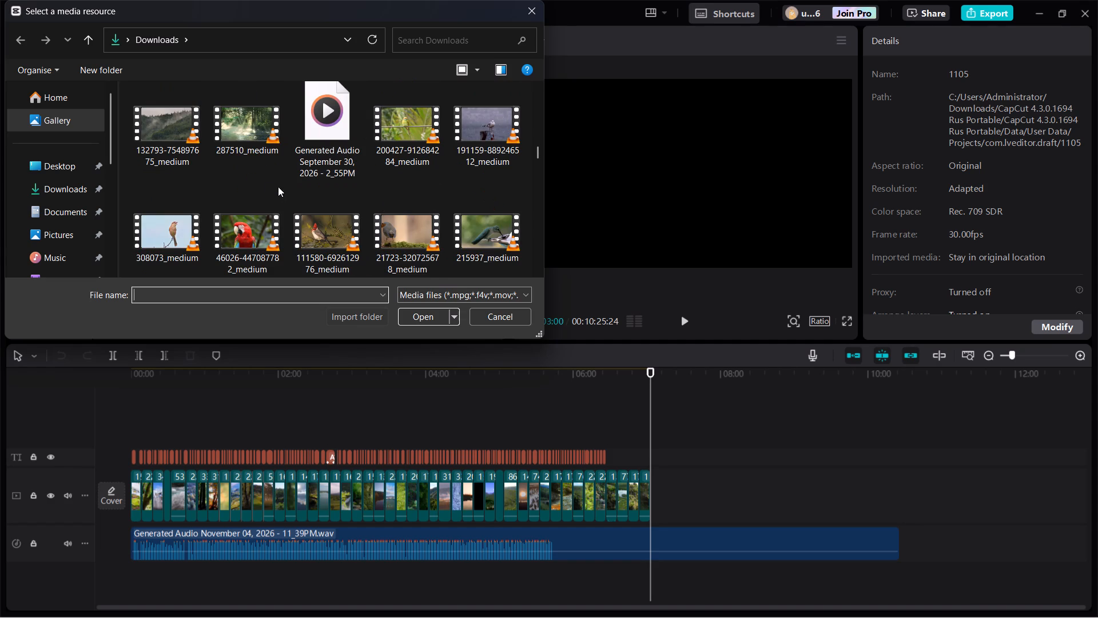
scroll(272, 187, "up", 2)
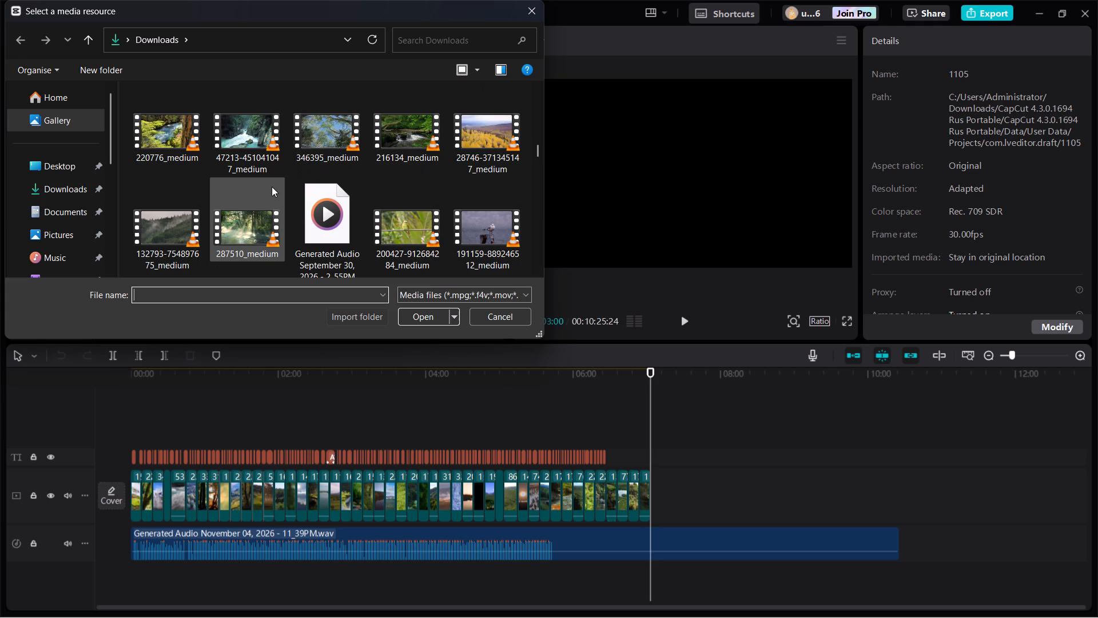
scroll(273, 187, "up", 1)
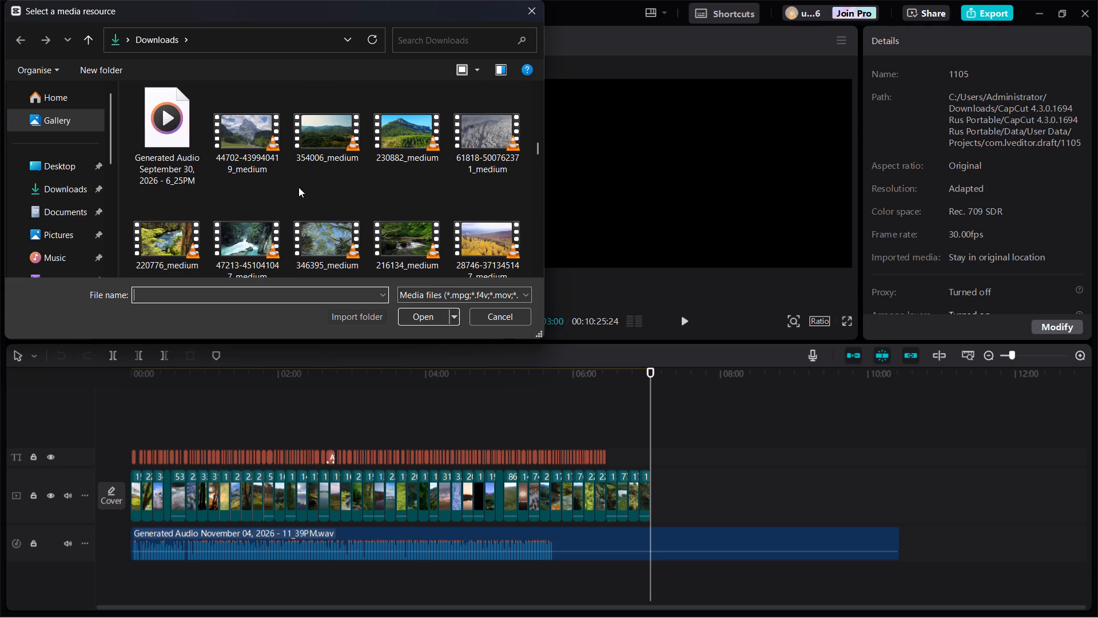
left_click(270, 154, "ctrl")
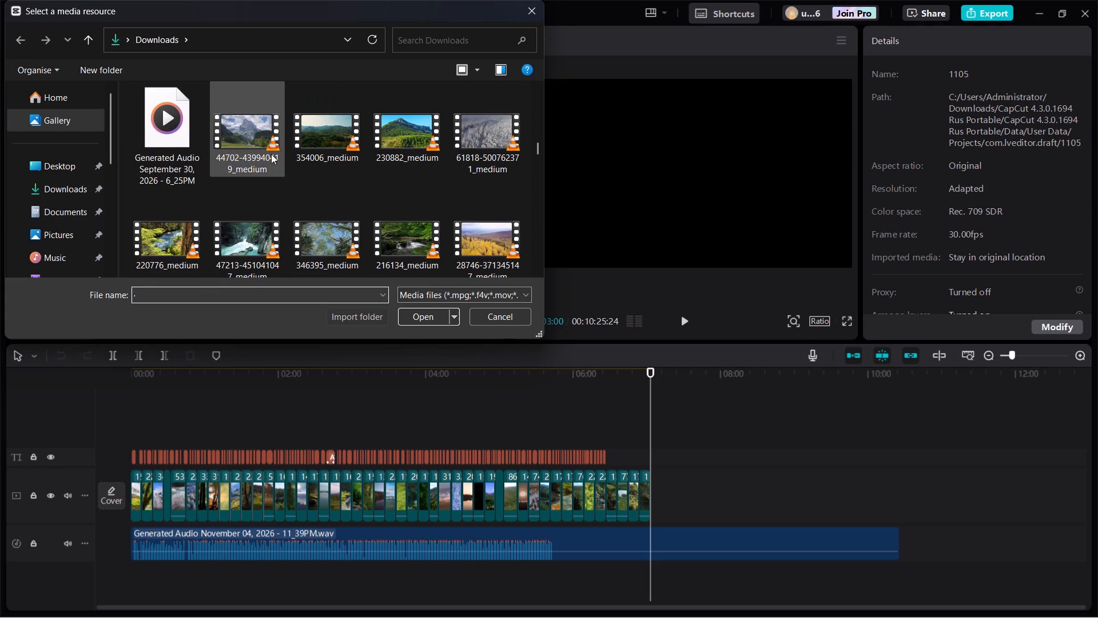
left_click(305, 138, "ctrl")
left_click(385, 134, "ctrl")
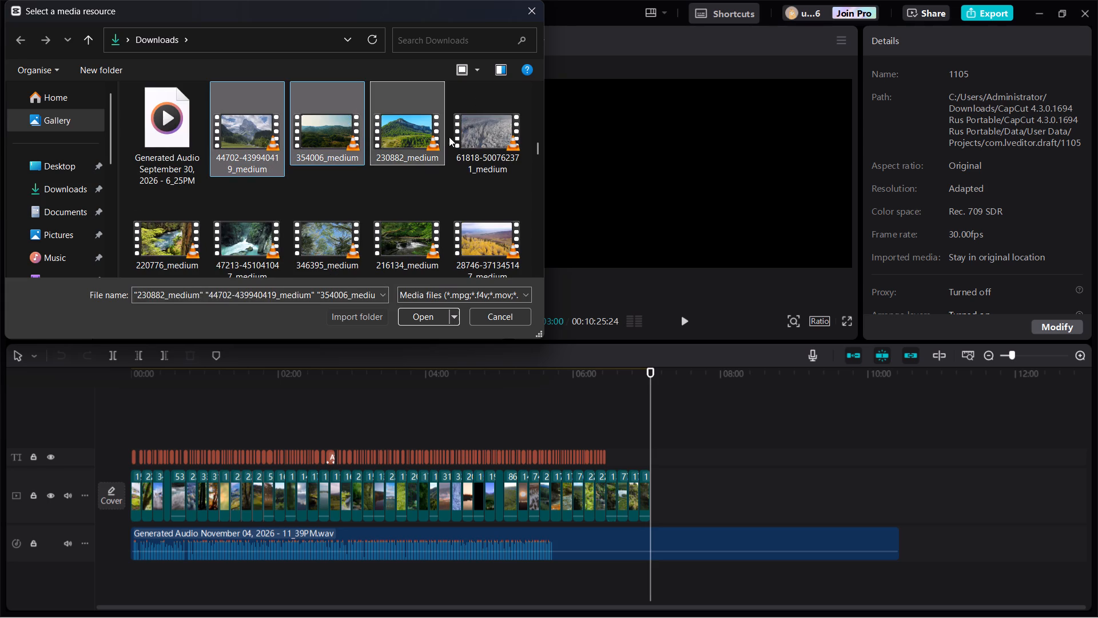
left_click(460, 134, "ctrl")
left_click(486, 232, "ctrl")
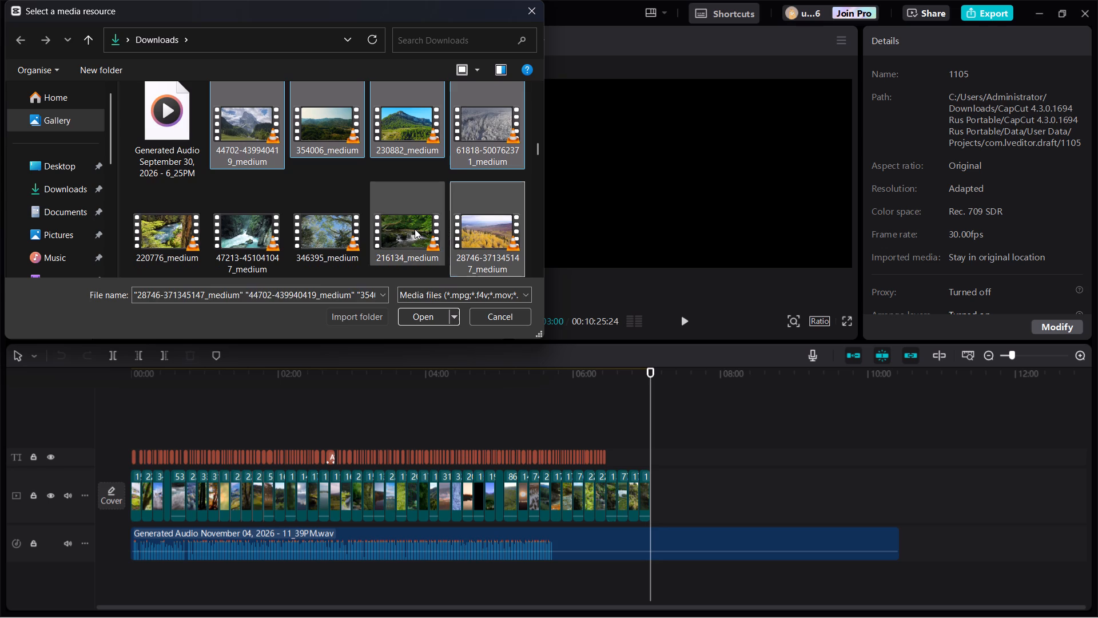
left_click(415, 229, "ctrl")
left_click(339, 232, "ctrl")
left_click(270, 233, "ctrl")
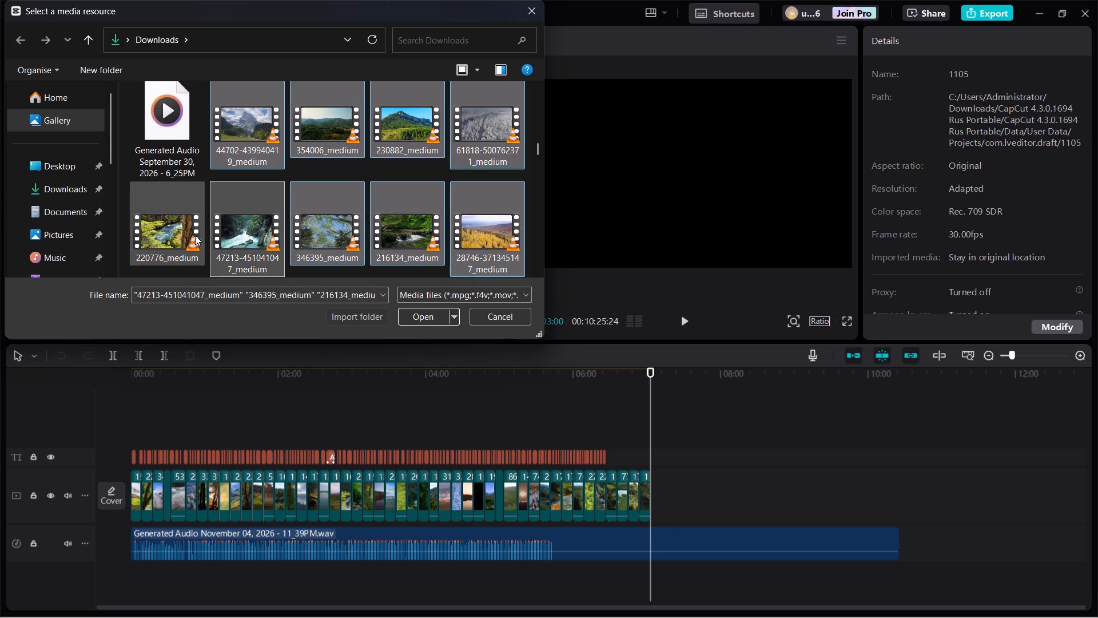
left_click(164, 237, "ctrl")
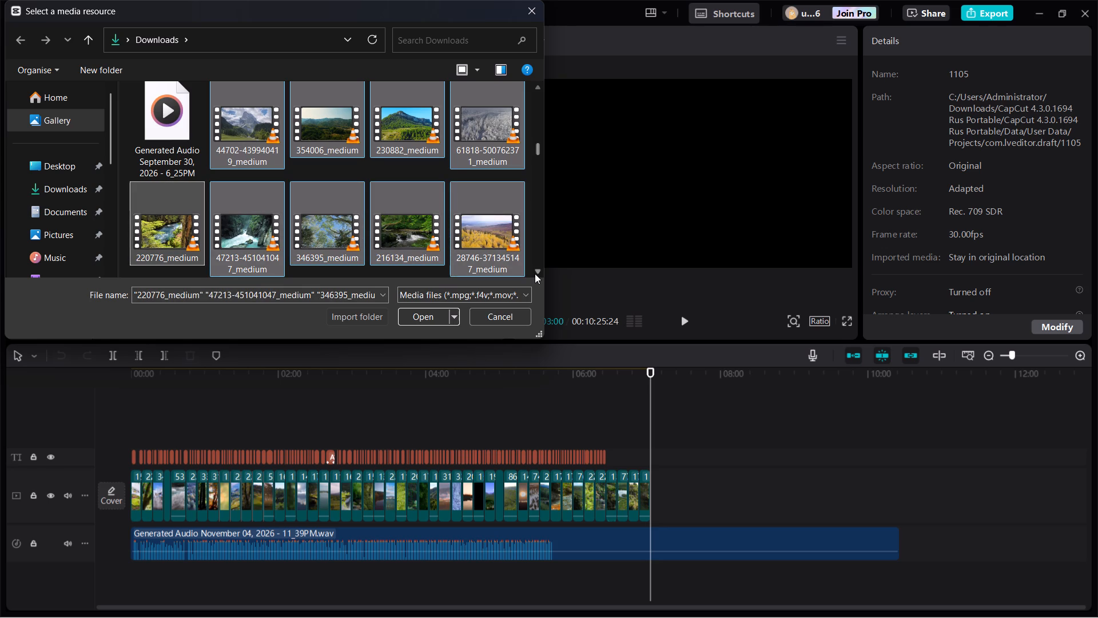
left_click(536, 273, "ctrl")
left_click(501, 249, "ctrl")
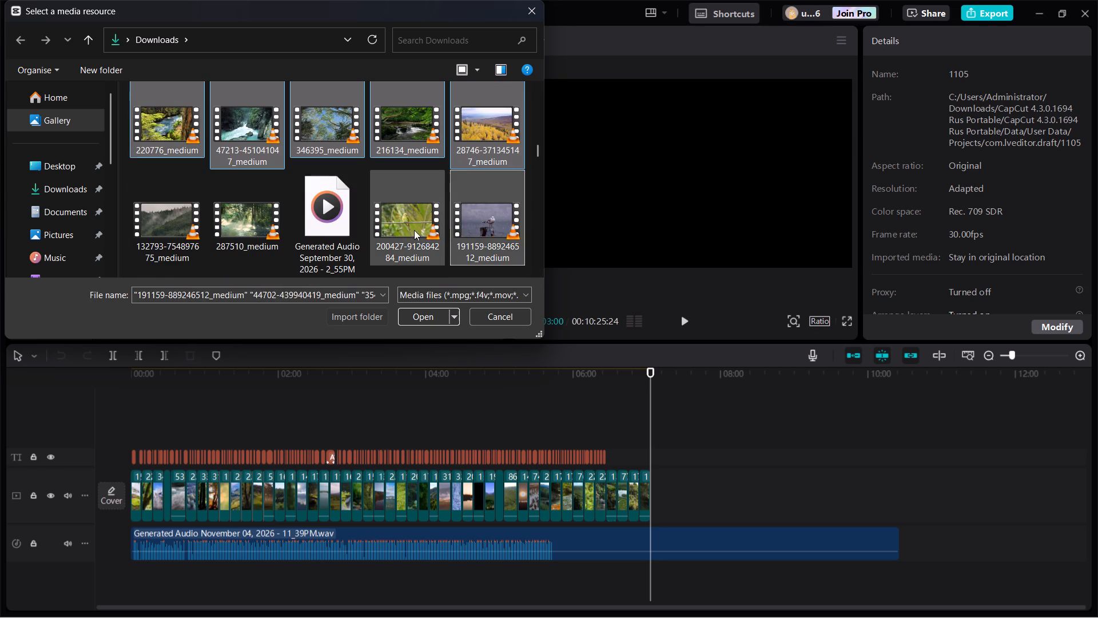
left_click(414, 229, "ctrl")
left_click(265, 225, "ctrl")
left_click(157, 226, "ctrl")
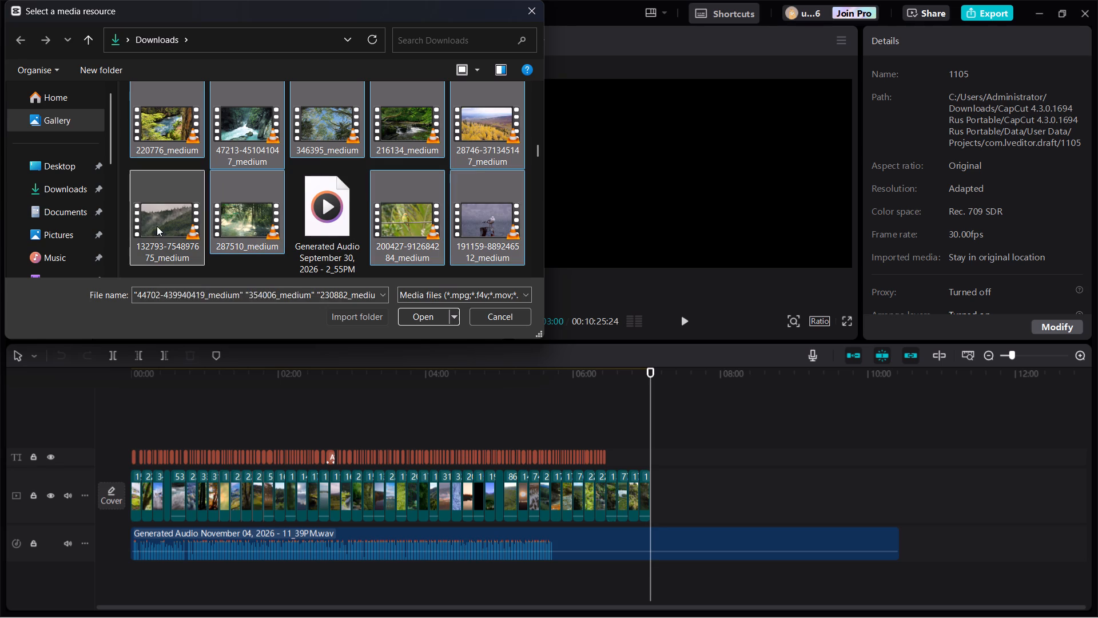
Add the five bird clips from 308073_medium through 215937_medium to the import selection.
left_click(538, 270, "ctrl")
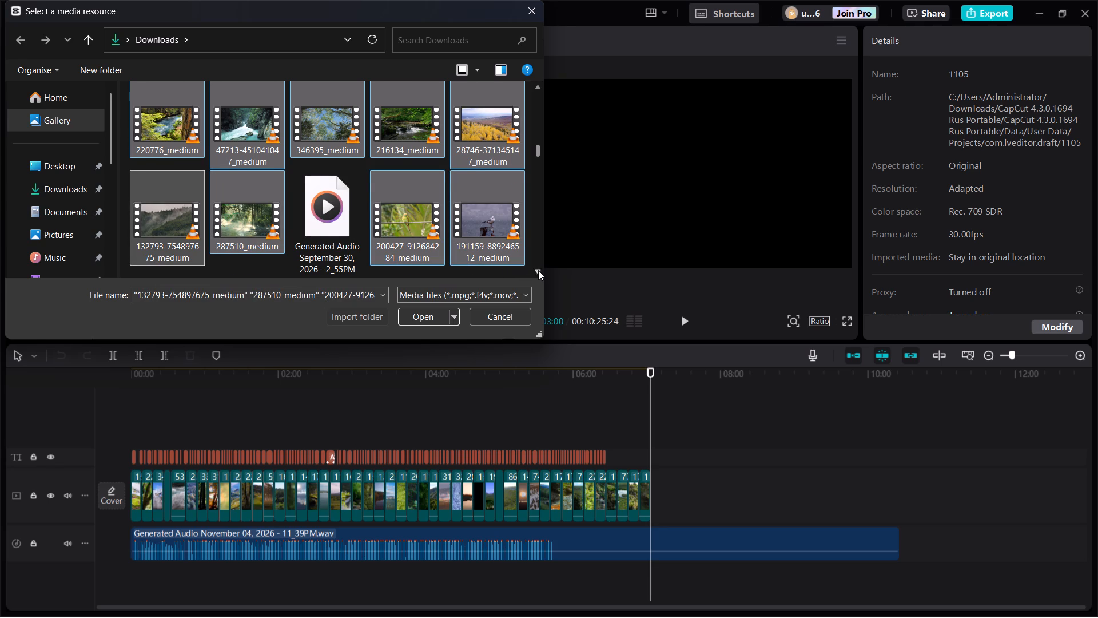
left_click(482, 238, "ctrl")
left_click(420, 235, "ctrl")
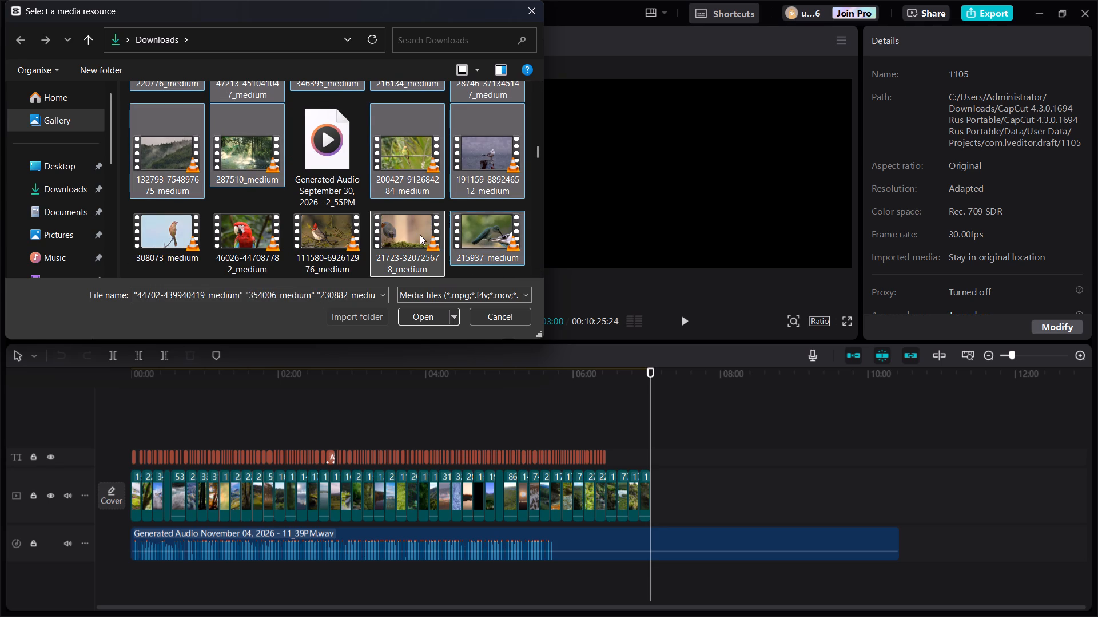
left_click(328, 240, "ctrl")
left_click(243, 240, "ctrl")
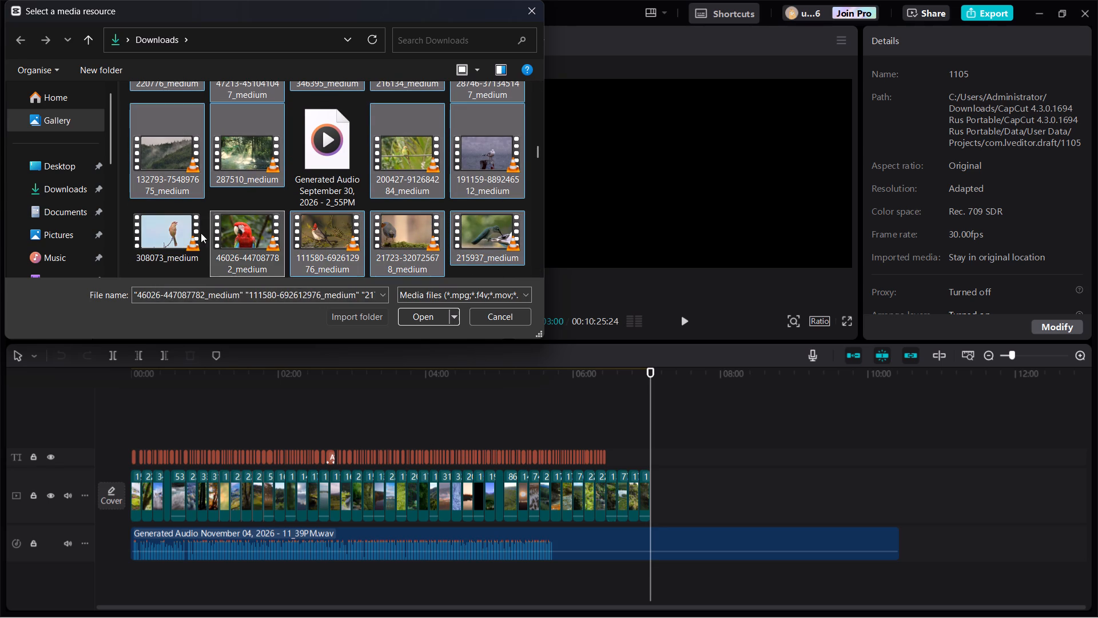
left_click(190, 232, "ctrl")
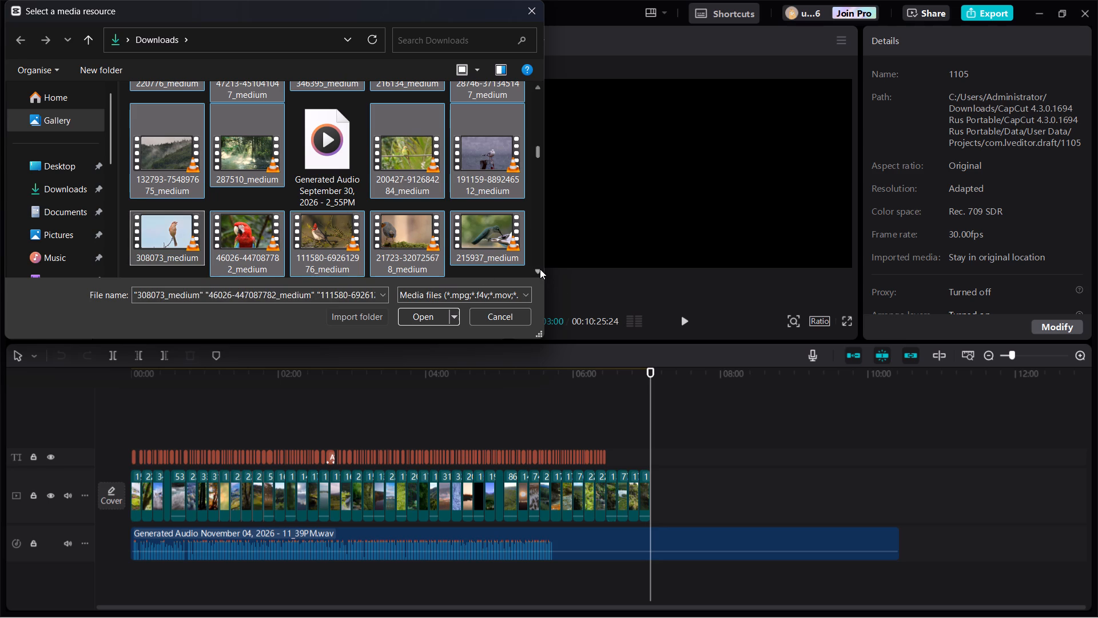
left_click(540, 269, "ctrl")
left_click(495, 215, "ctrl")
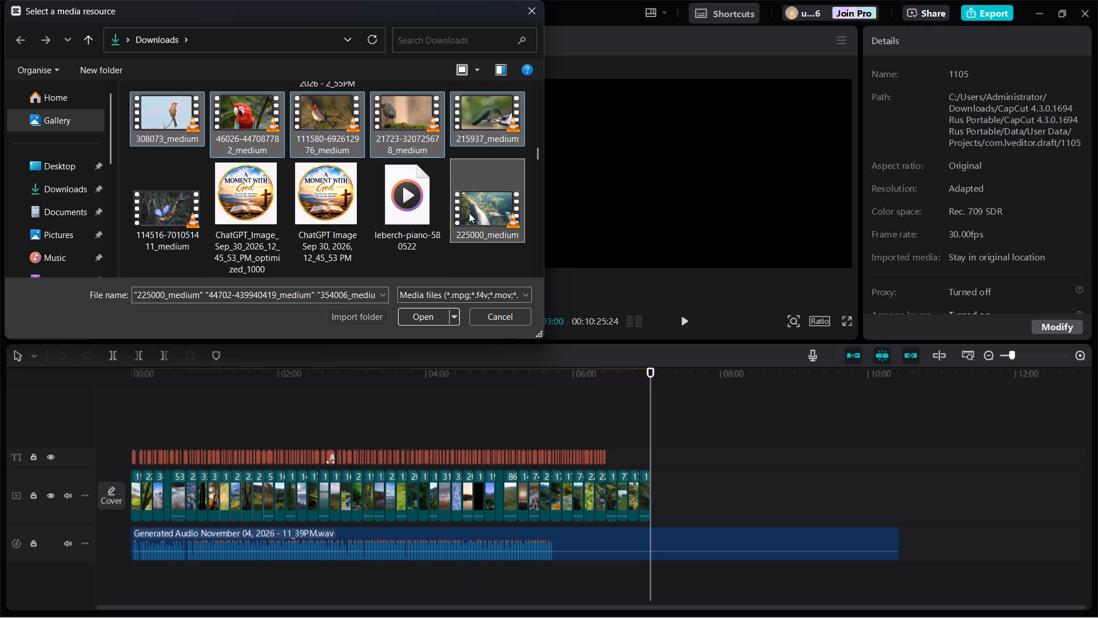
left_click(148, 212, "ctrl")
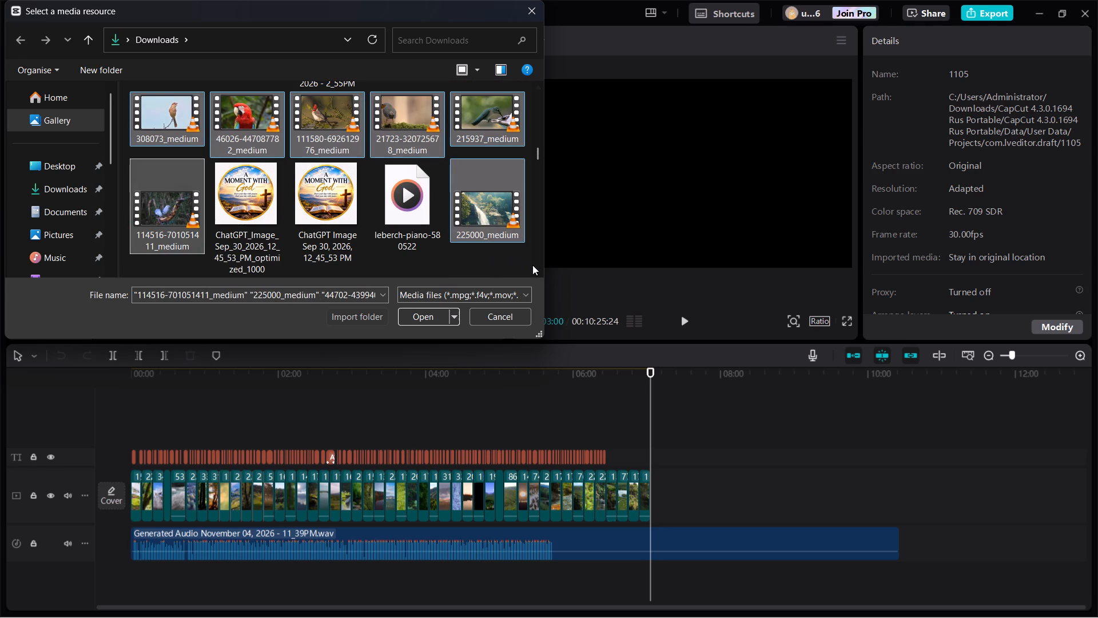
left_click(538, 269, "ctrl")
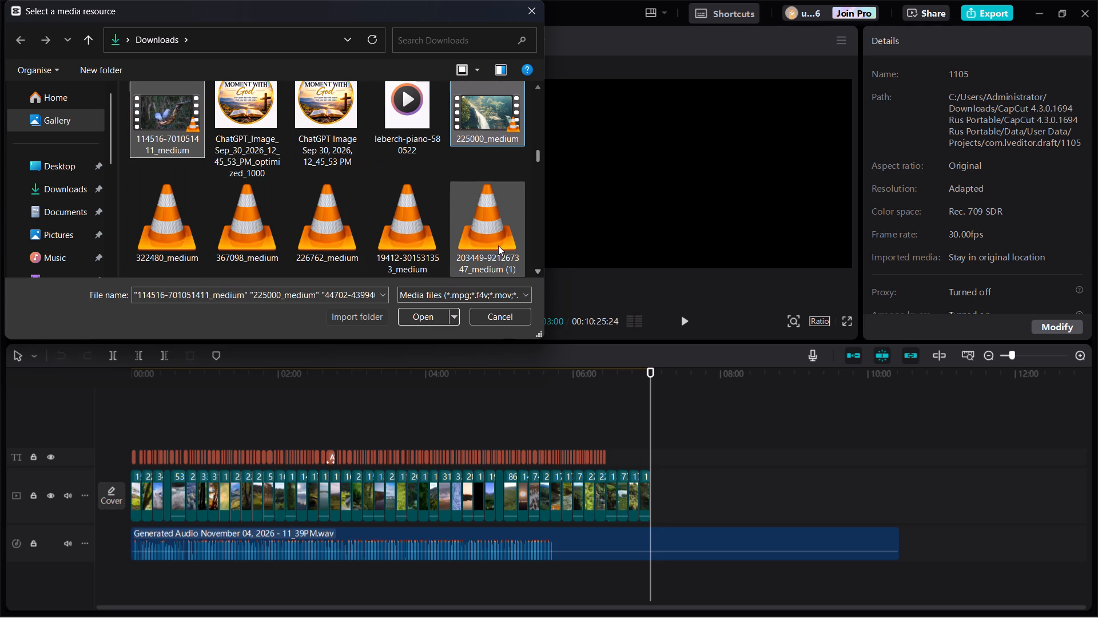
left_click(496, 245, "ctrl")
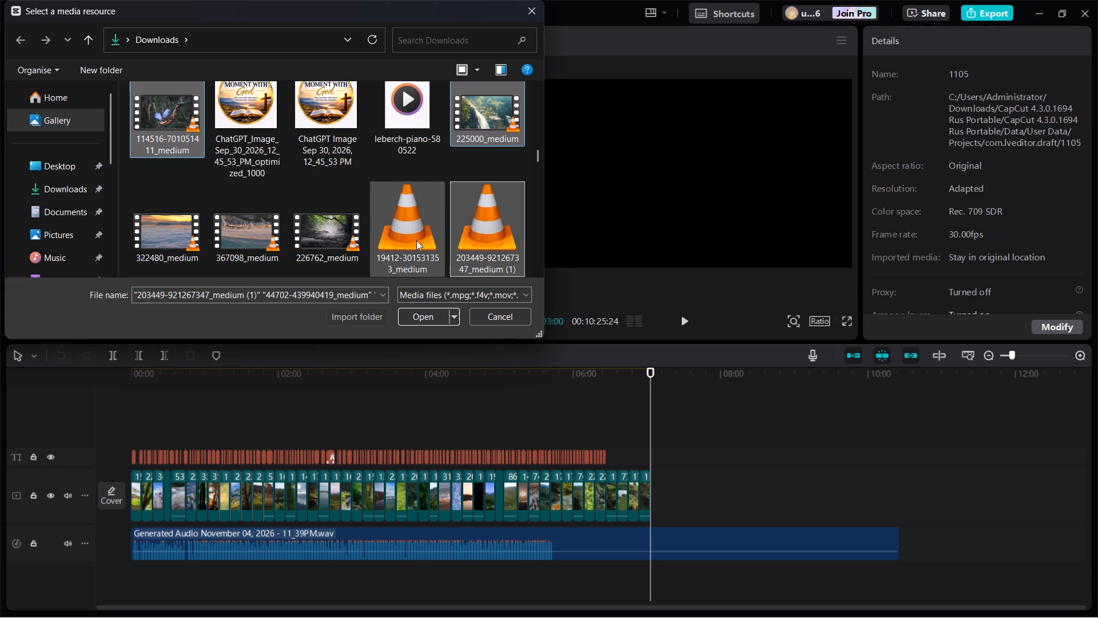
left_click(416, 240, "ctrl")
left_click(340, 238, "ctrl")
left_click(254, 232, "ctrl")
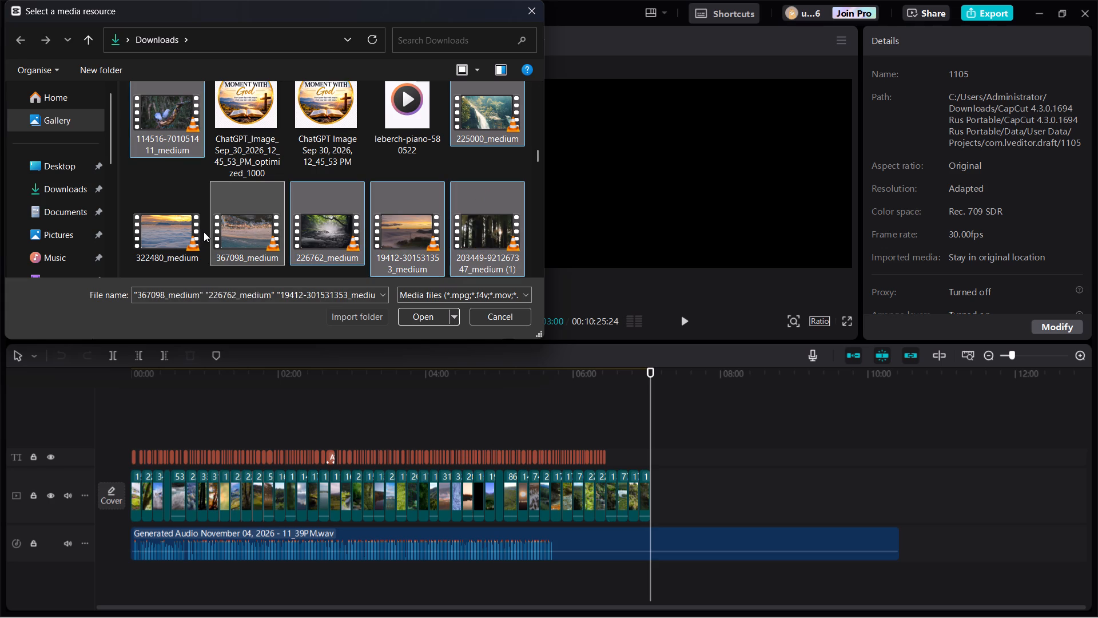
left_click(183, 232, "ctrl")
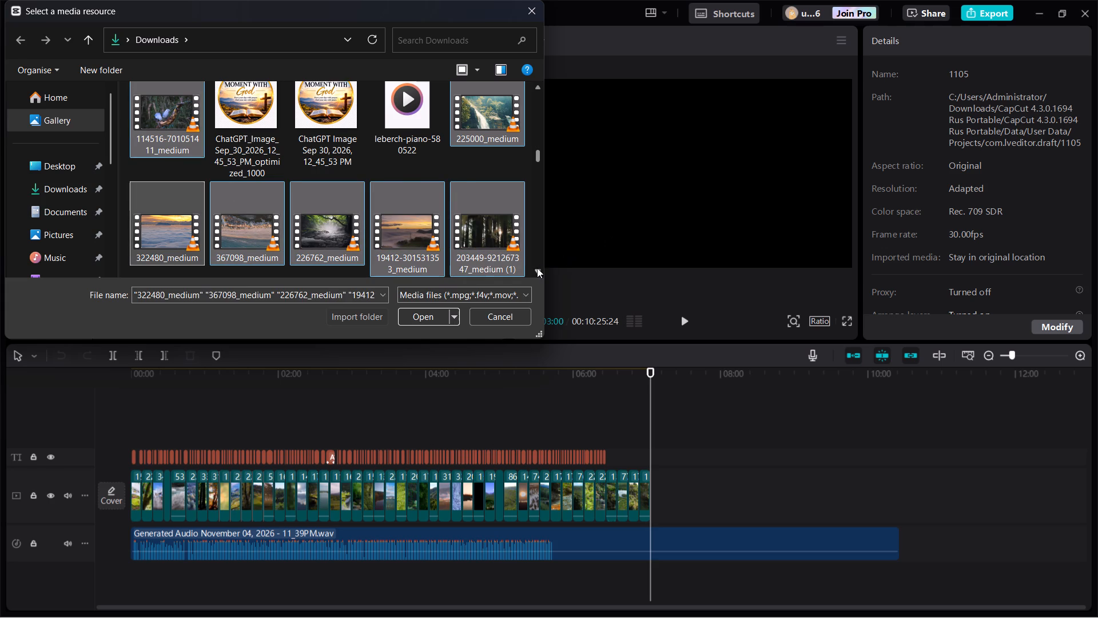
left_click(537, 268, "ctrl")
left_click(492, 242, "ctrl")
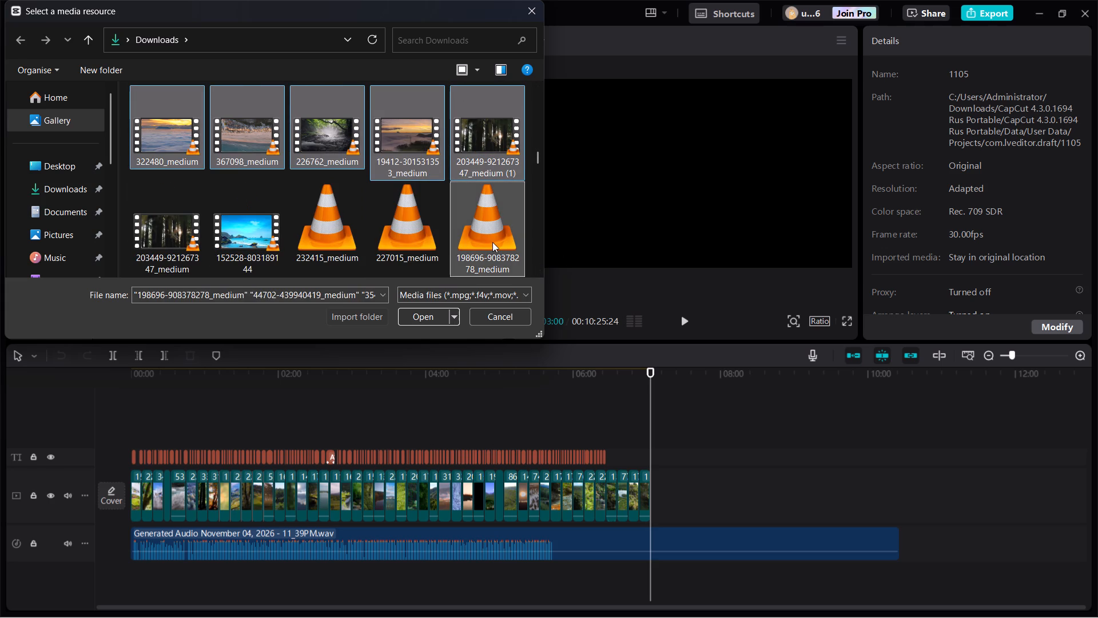
left_click(423, 239, "ctrl")
left_click(351, 242, "ctrl")
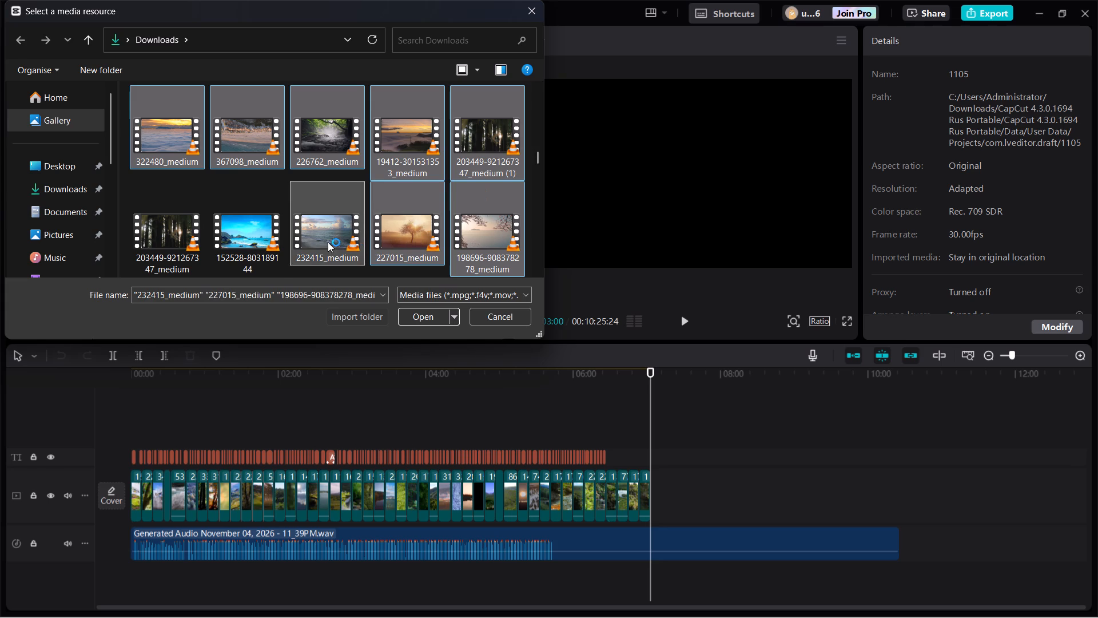
left_click(262, 231, "ctrl")
left_click(180, 229, "ctrl")
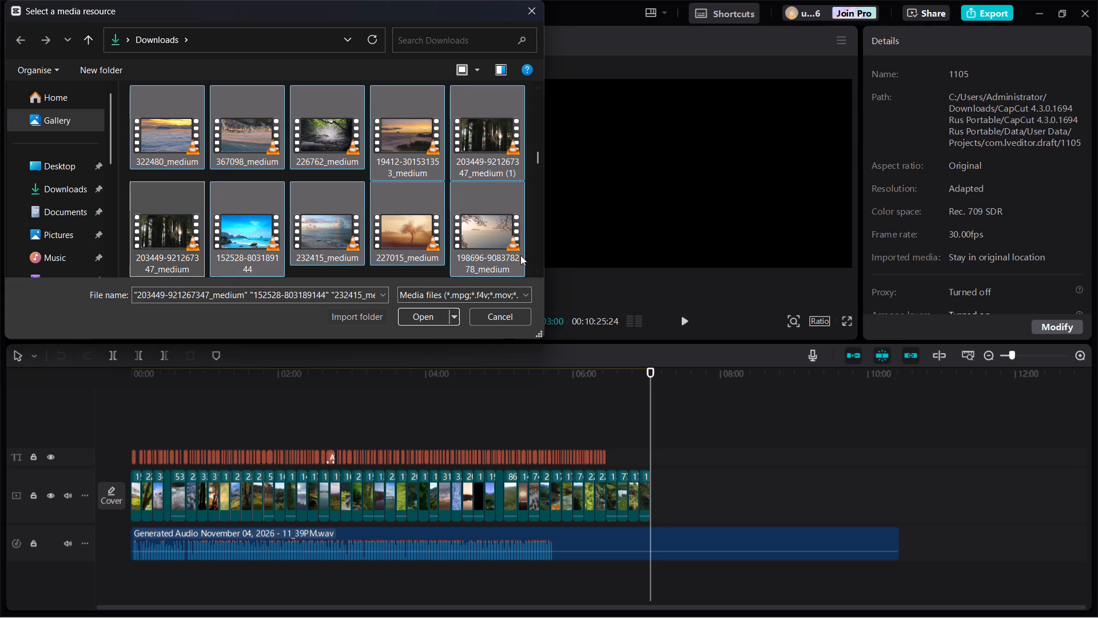
left_click(535, 268, "ctrl")
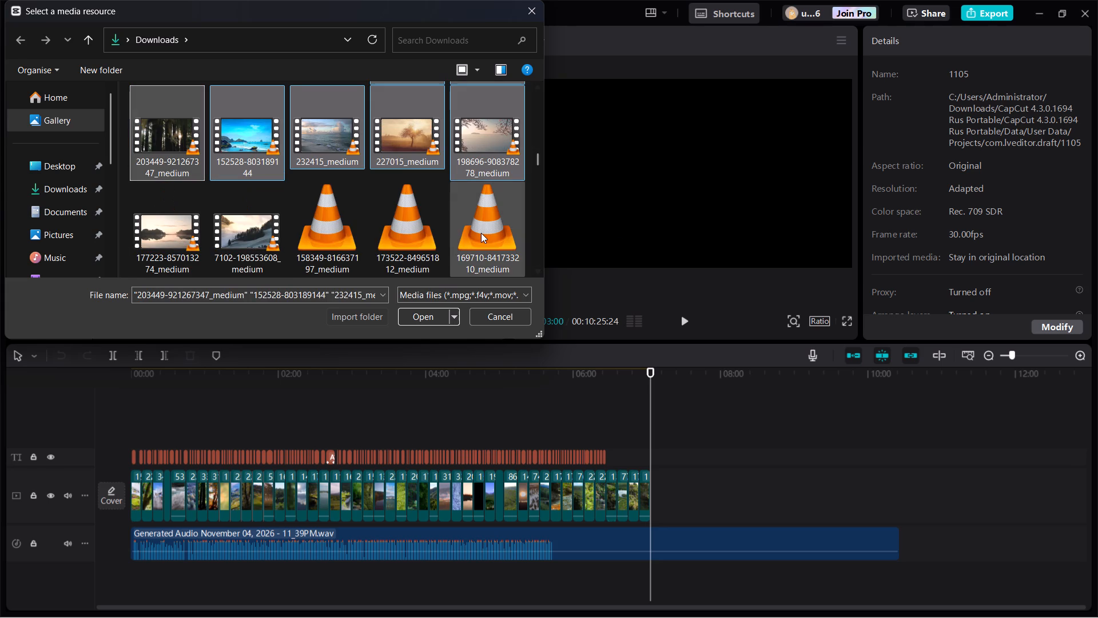
left_click(481, 233, "ctrl")
left_click(417, 235, "ctrl")
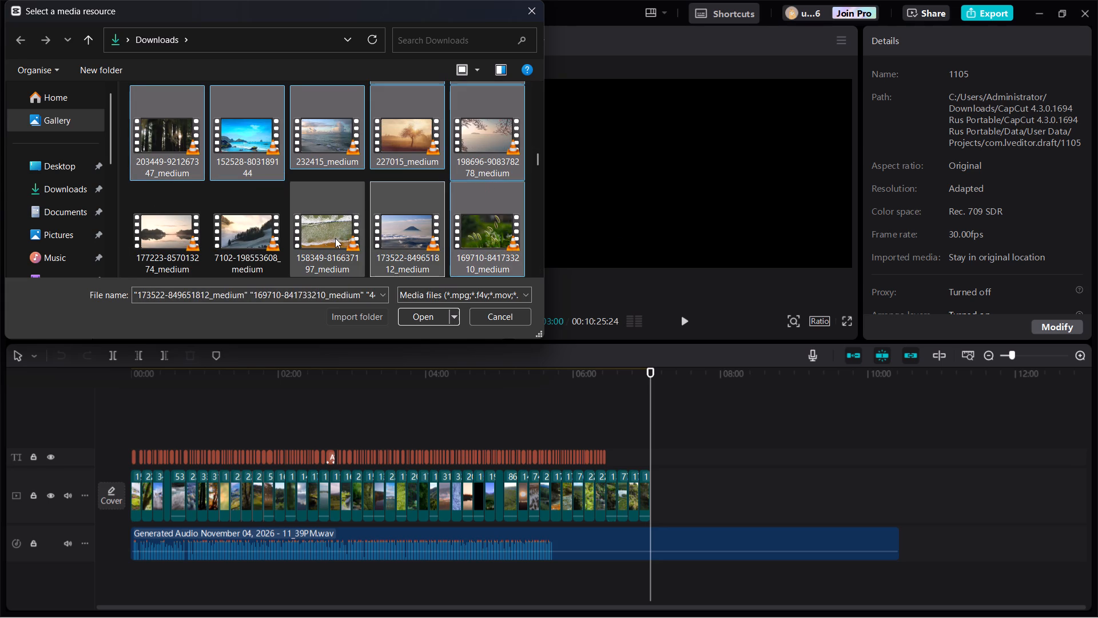
left_click(335, 238, "ctrl")
left_click(262, 237, "ctrl")
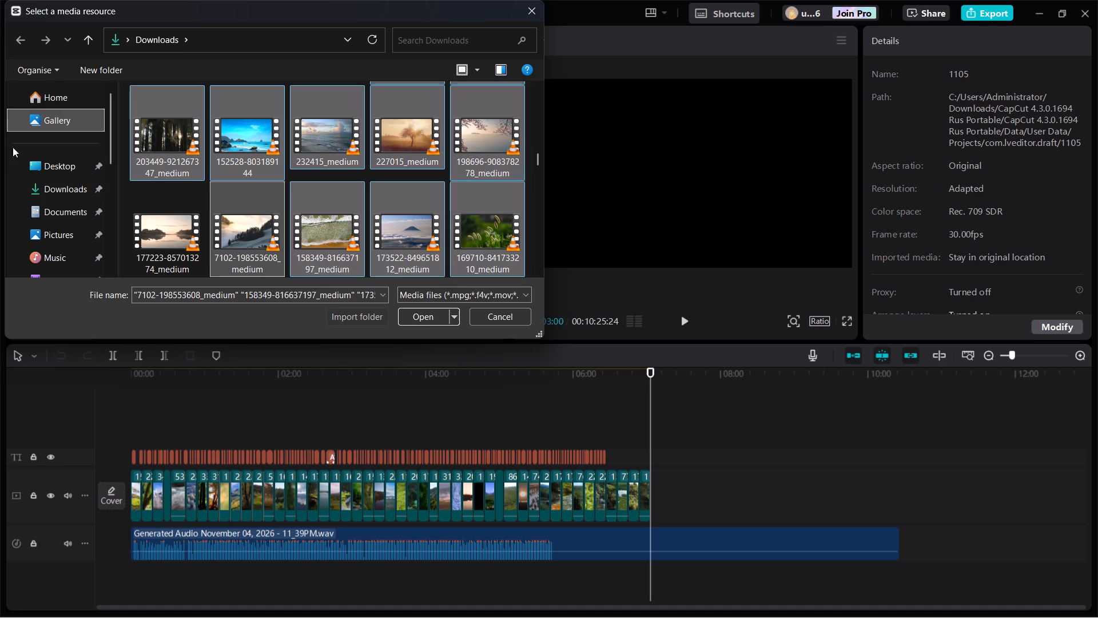
left_click(157, 234, "ctrl")
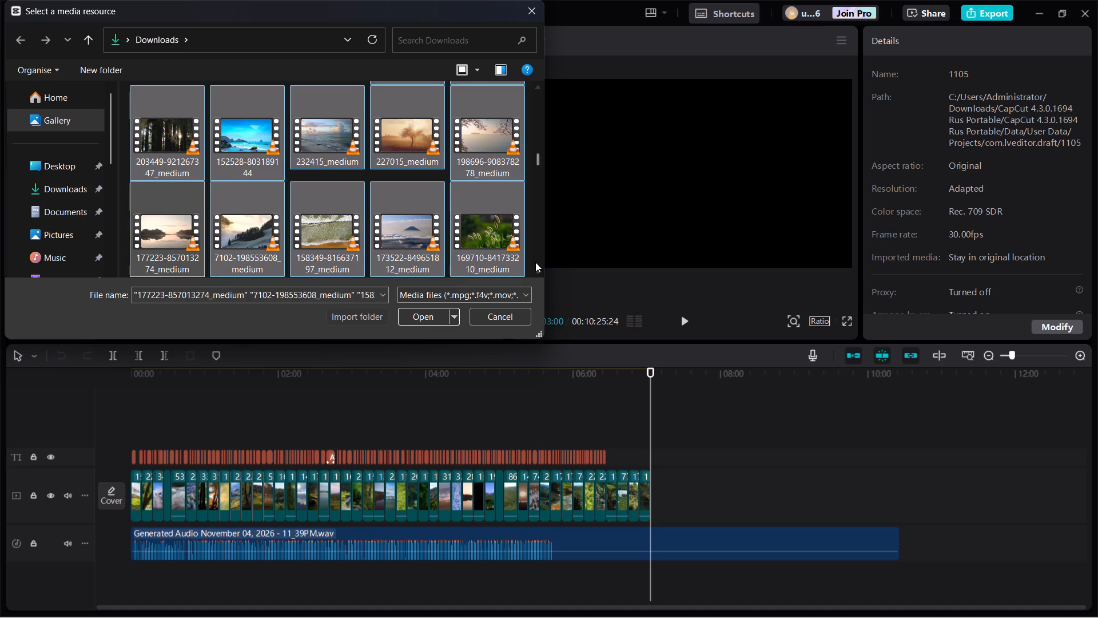
Add the five clips from 246391_medium through 19211114-uhd_3840_2160_30fps to the import selection.
left_click(536, 268, "ctrl")
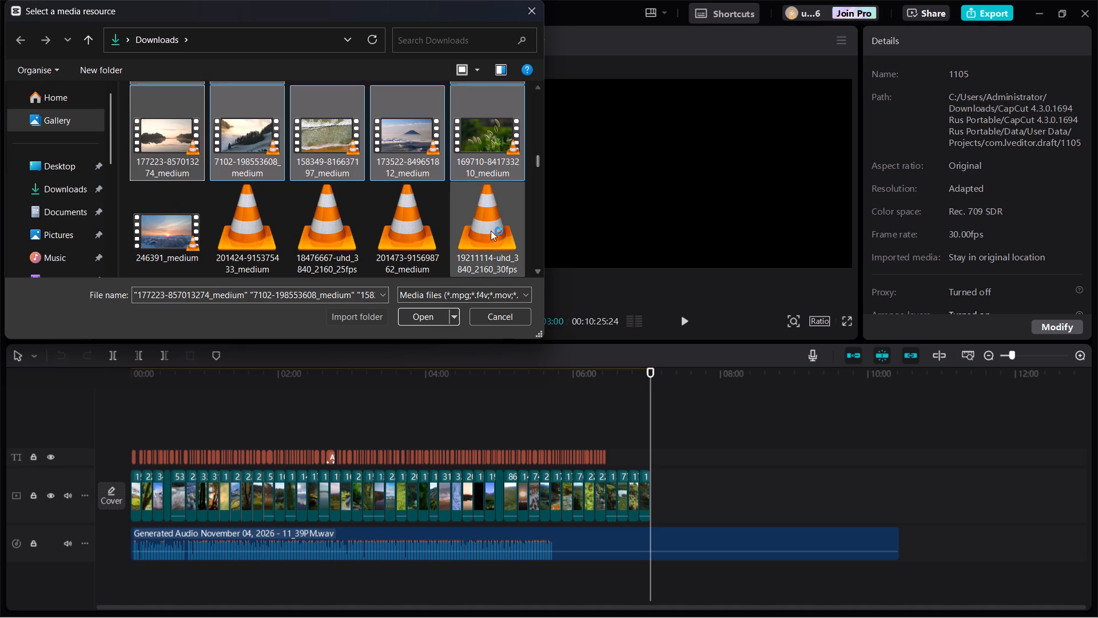
left_click(488, 228, "ctrl")
left_click(383, 223, "ctrl")
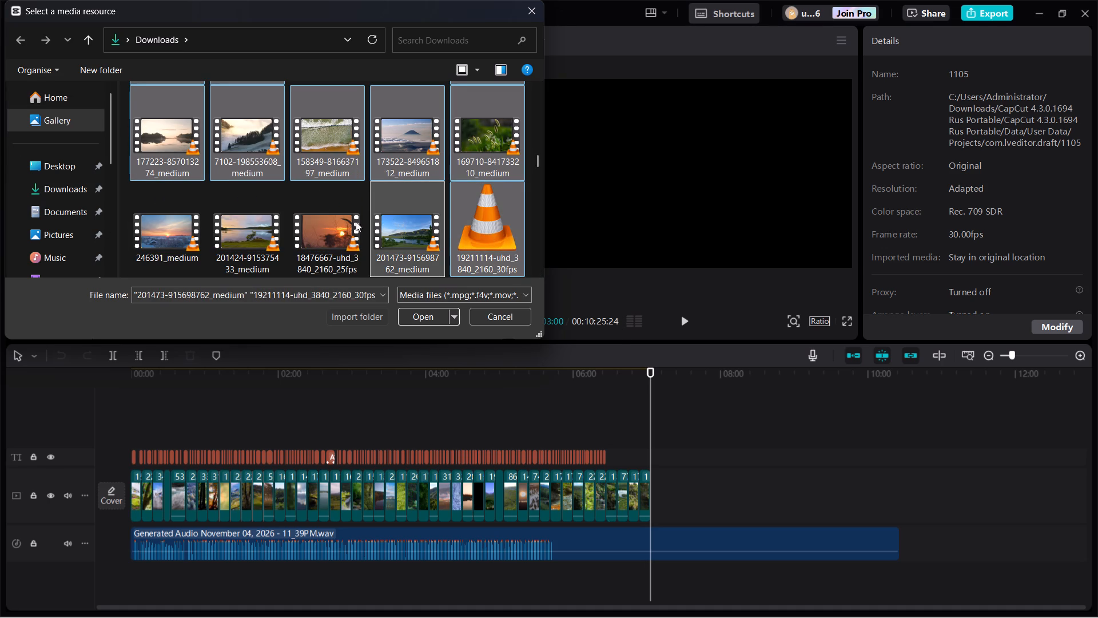
left_click(331, 221, "ctrl")
left_click(245, 219, "ctrl")
left_click(184, 217, "ctrl")
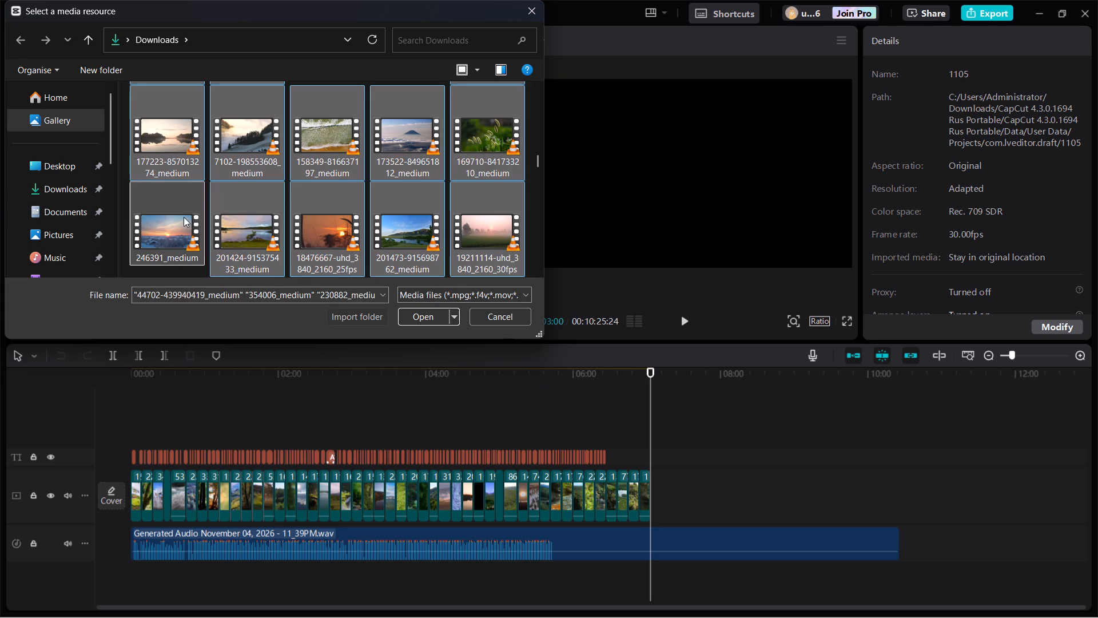
Add the five clips from 5495962-hd_1920_1080_30fps through 5548122-hd_1920_1080_30fps to the import selection.
left_click(536, 270, "ctrl")
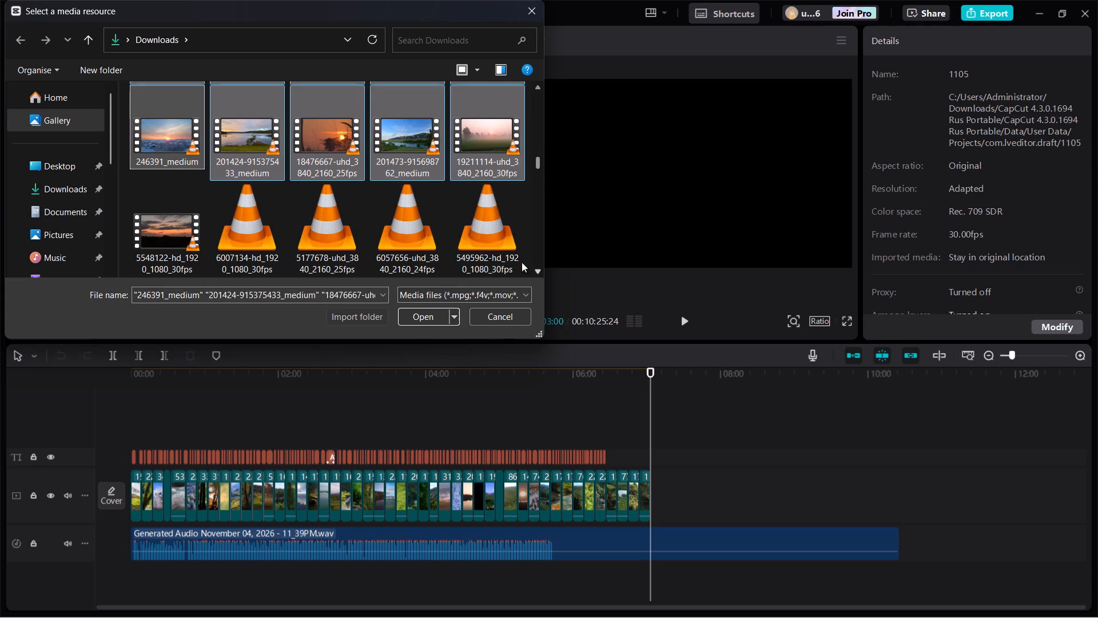
left_click(498, 244, "ctrl")
left_click(418, 227, "ctrl")
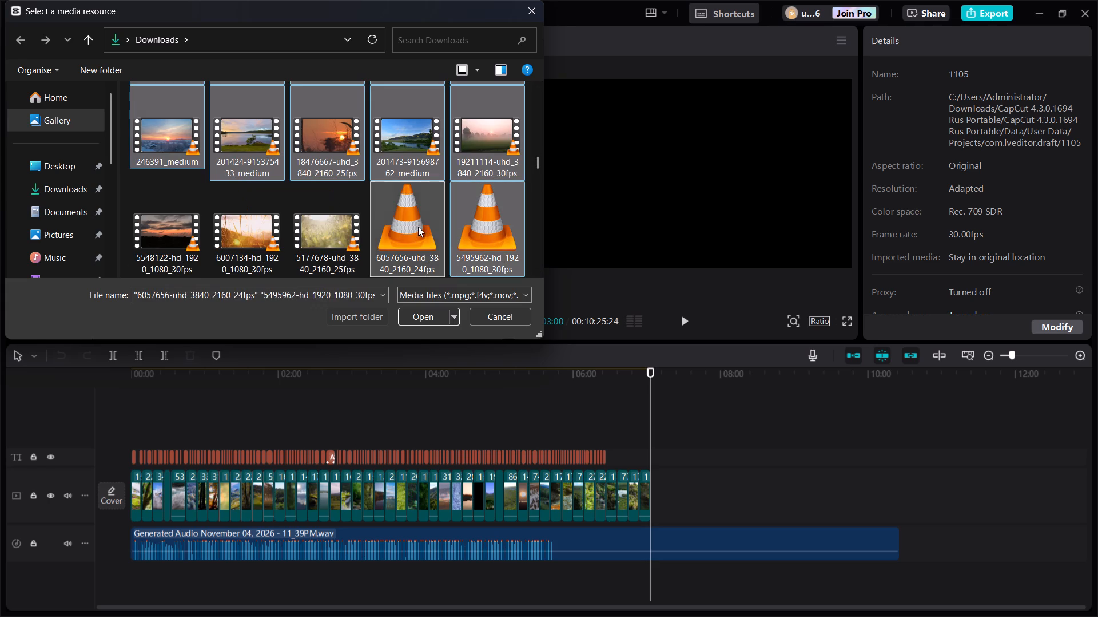
left_click(344, 232, "ctrl")
left_click(249, 235, "ctrl")
left_click(178, 225, "ctrl")
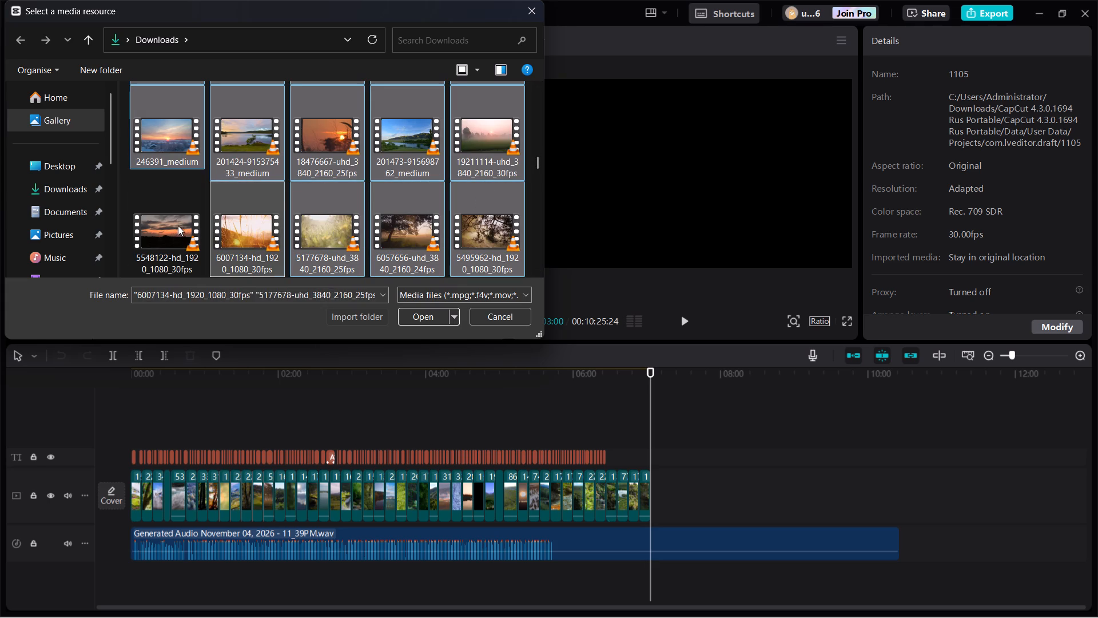
Import the selected clips and add them all to the main video track at 00:07:03:00.
left_click(430, 315)
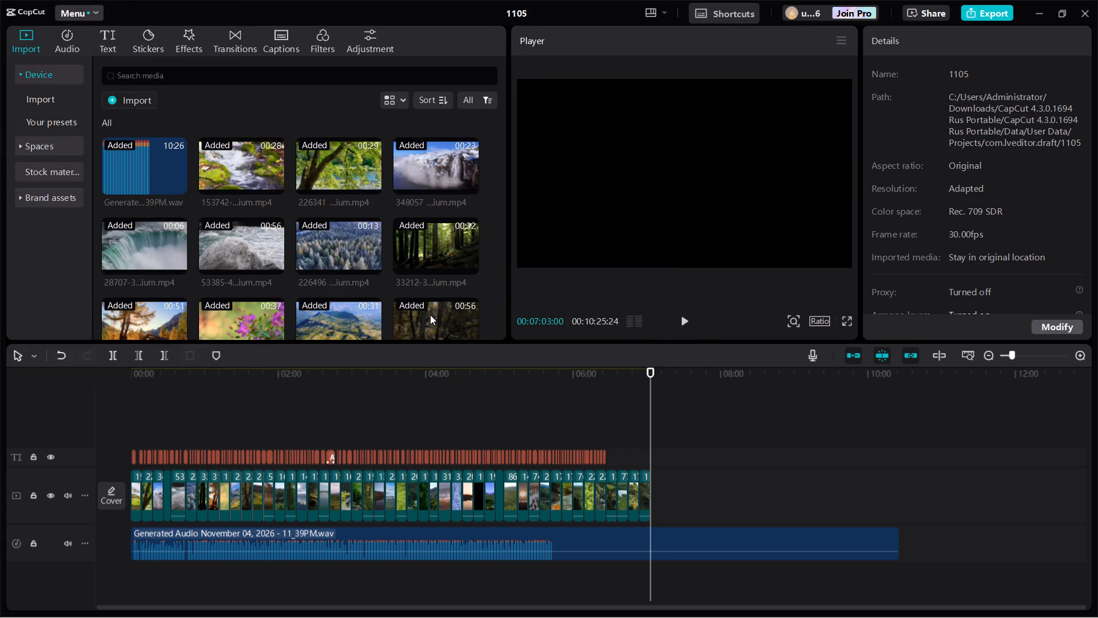
left_click(471, 259)
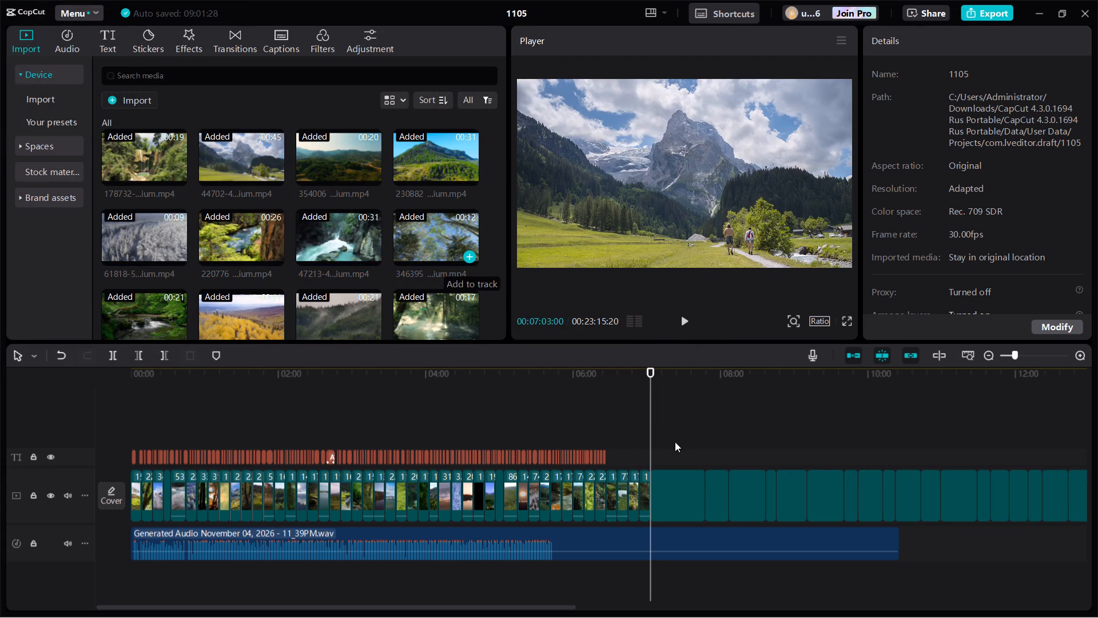
Check the cut points of the last existing clips at 00:06:45:00, 00:06:54:00 and 00:07:03:00, where the new footage starts.
left_click(1079, 354)
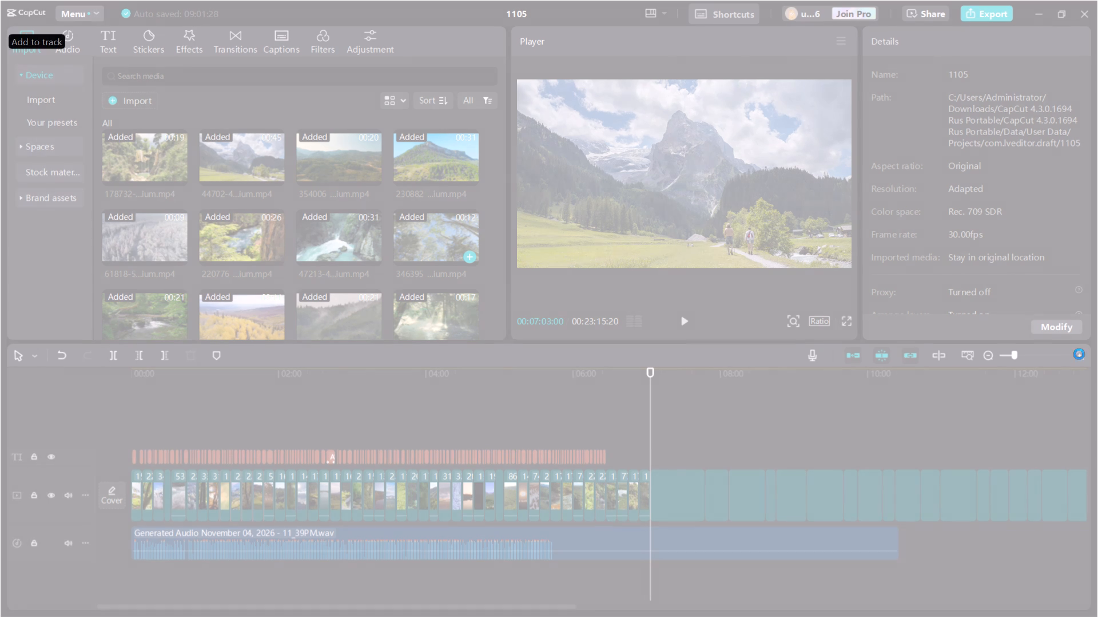
left_click(1079, 354)
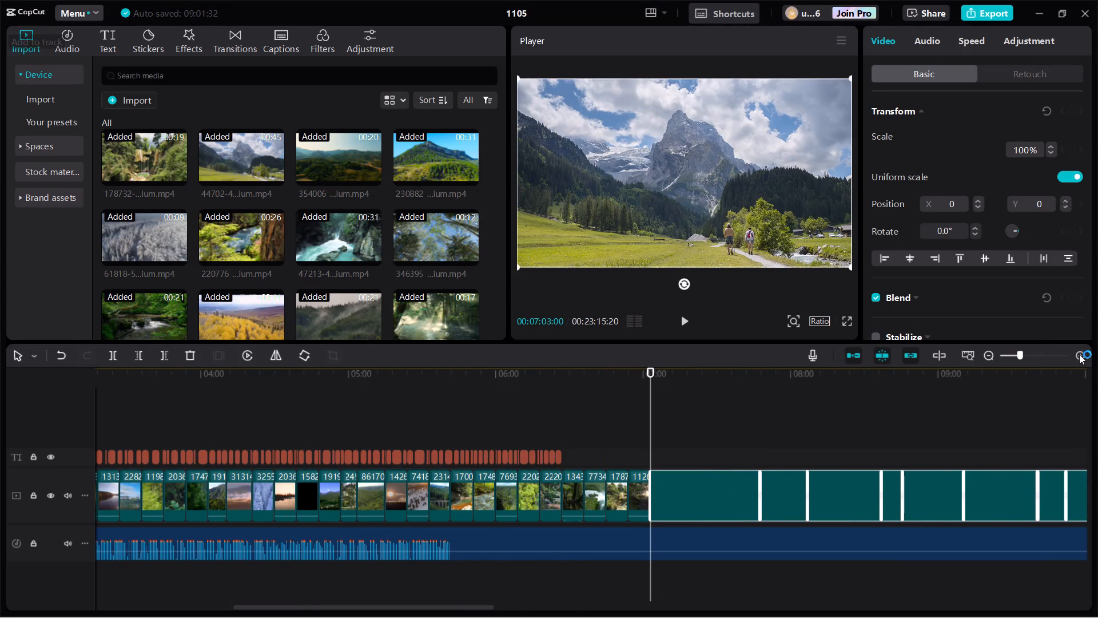
left_click(566, 413)
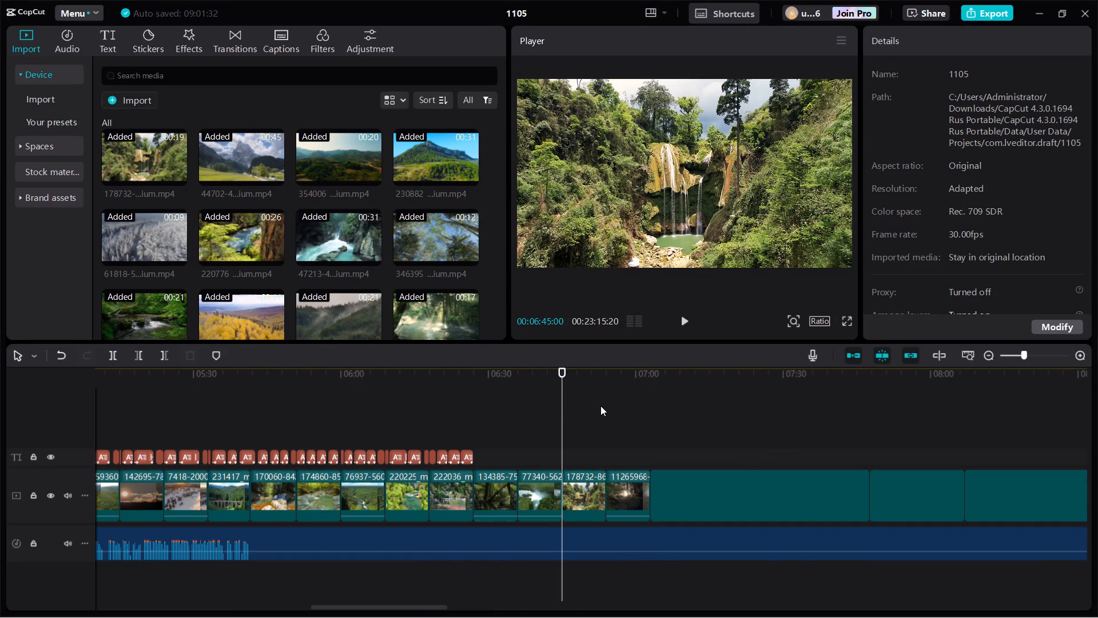
left_click(612, 404)
left_click(608, 404)
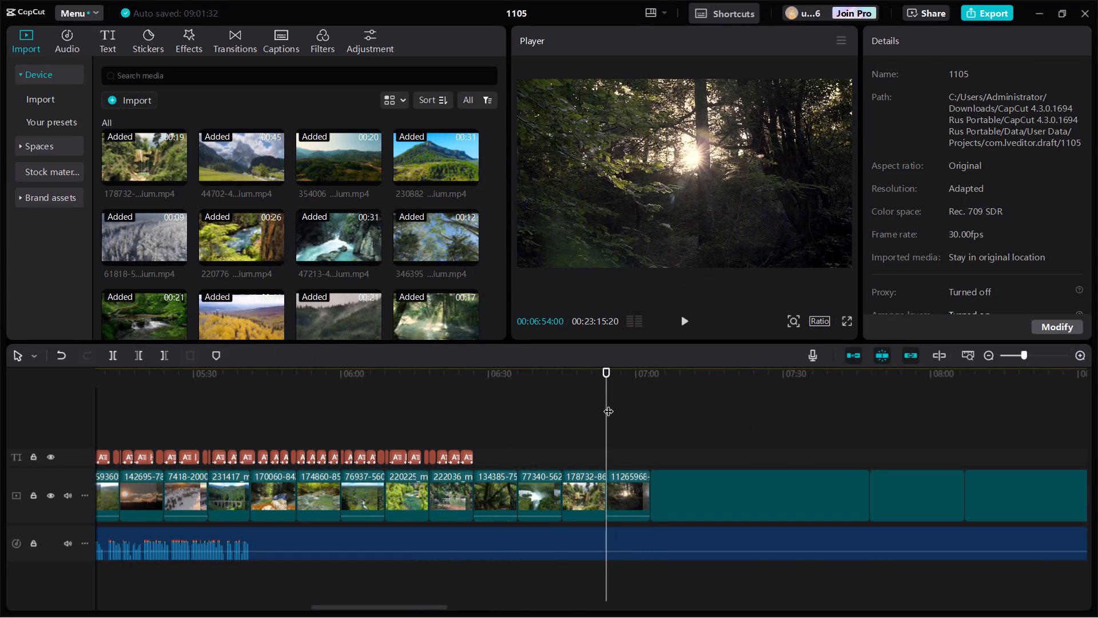
left_click(654, 403)
left_click(647, 403)
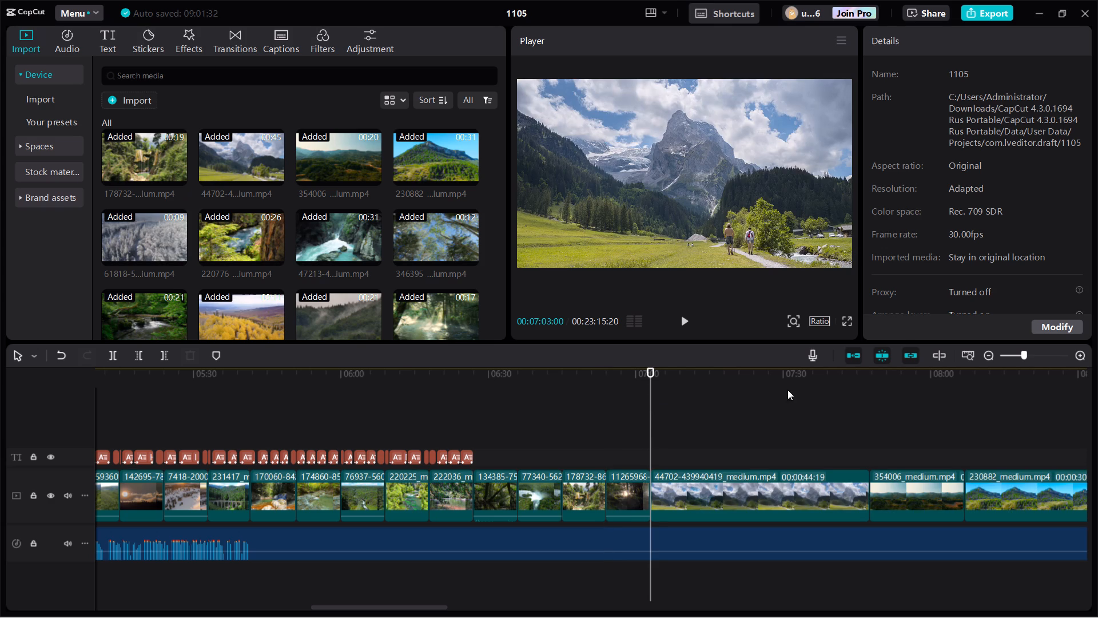
left_click(743, 390)
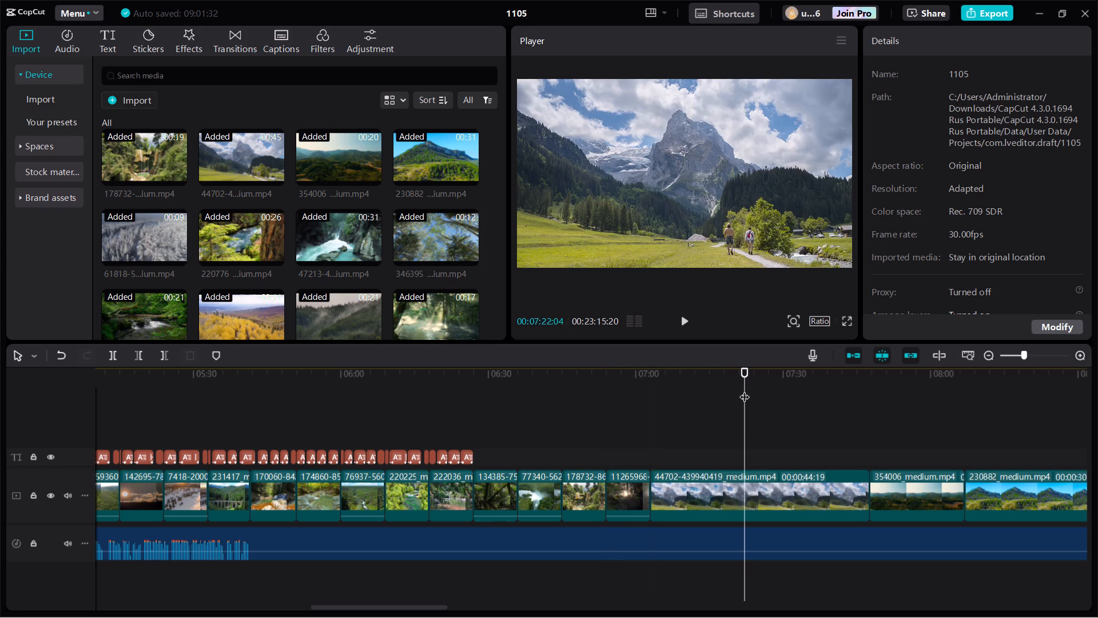
left_click(719, 387)
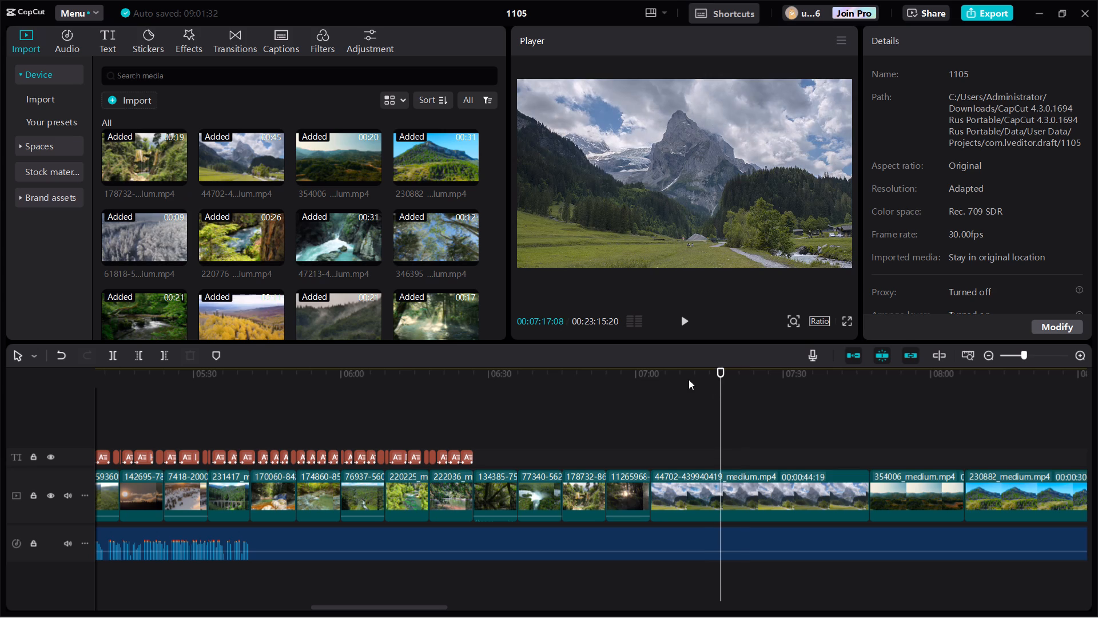
left_click(689, 379)
left_click(695, 380)
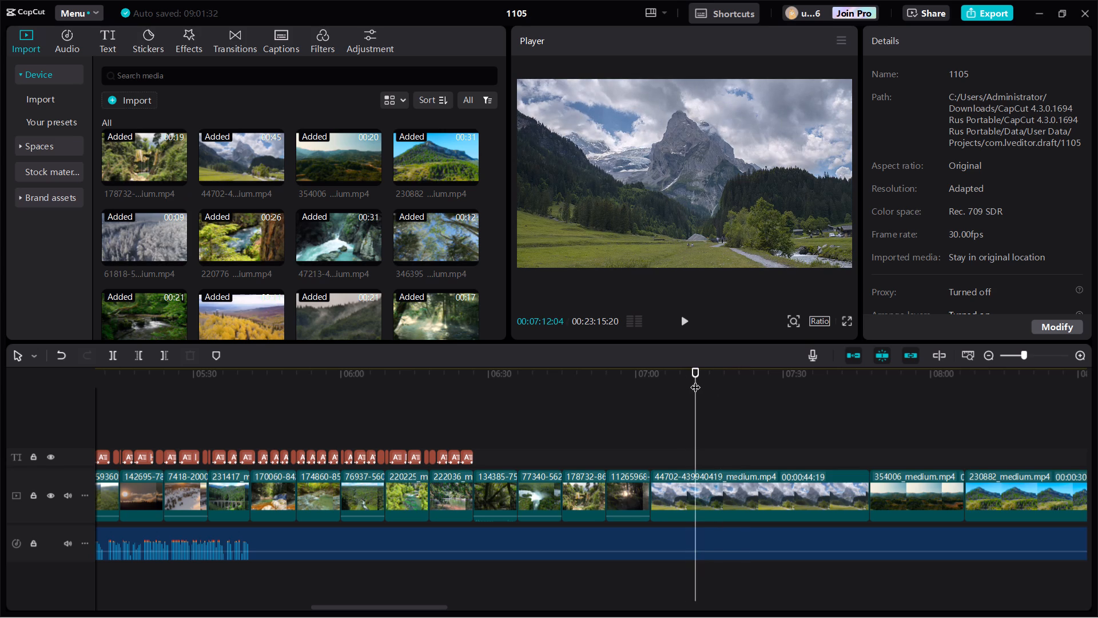
left_click(1079, 354)
left_click(1079, 354)
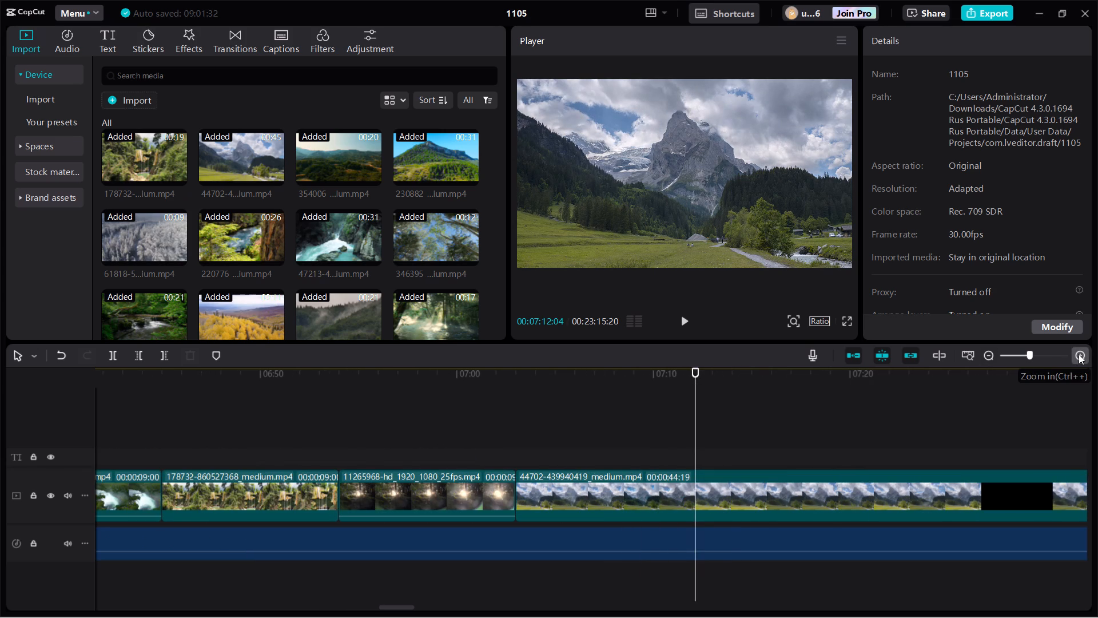
left_click(1079, 354)
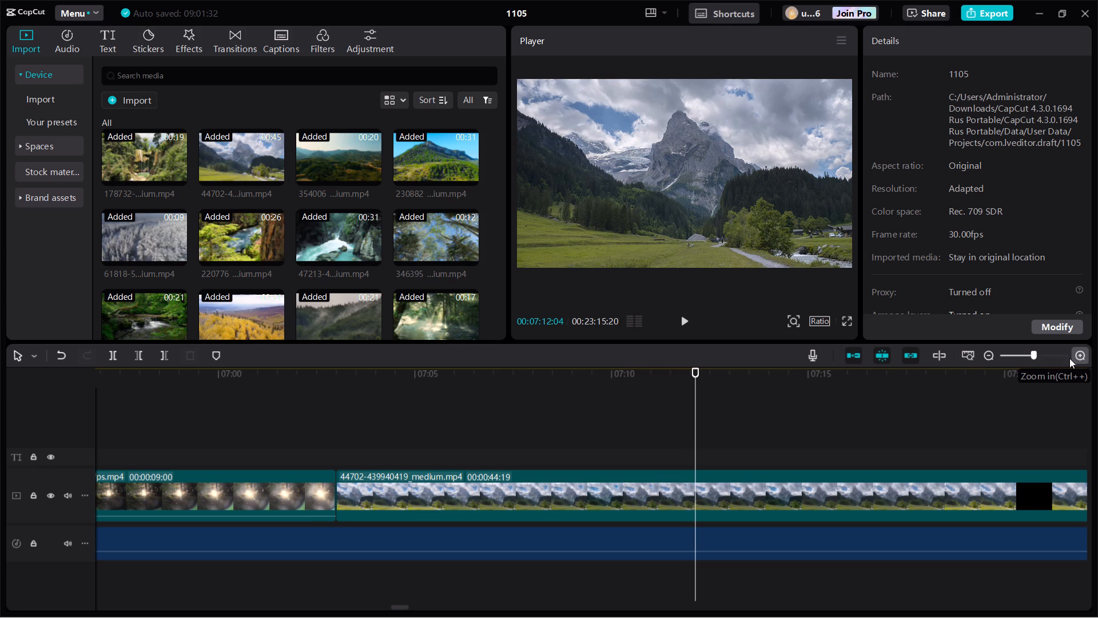
left_click(708, 378)
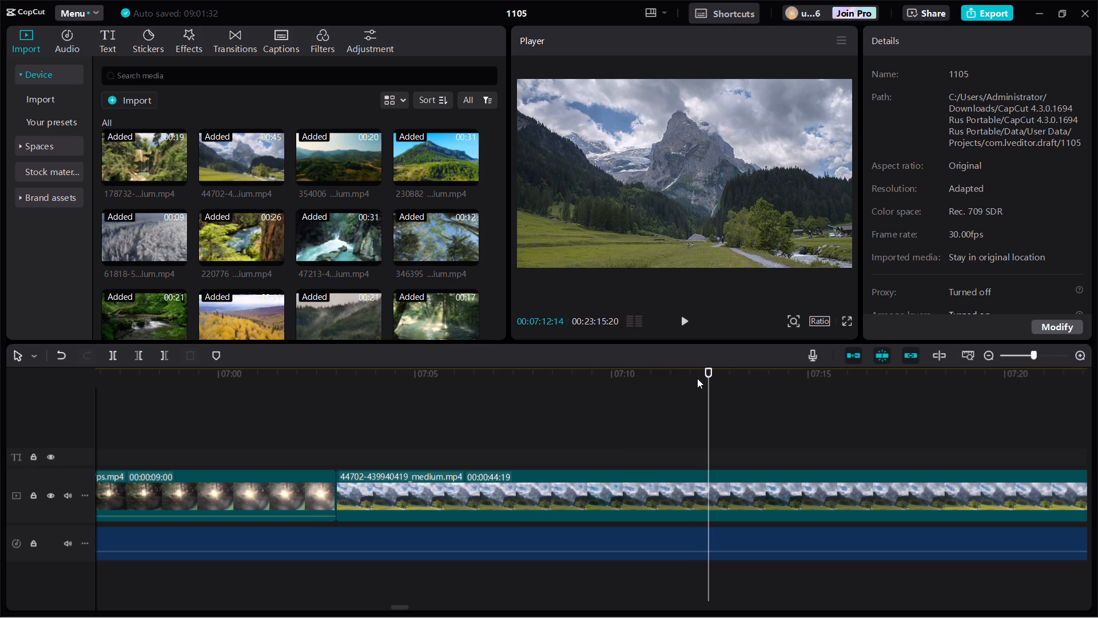
left_click(697, 378)
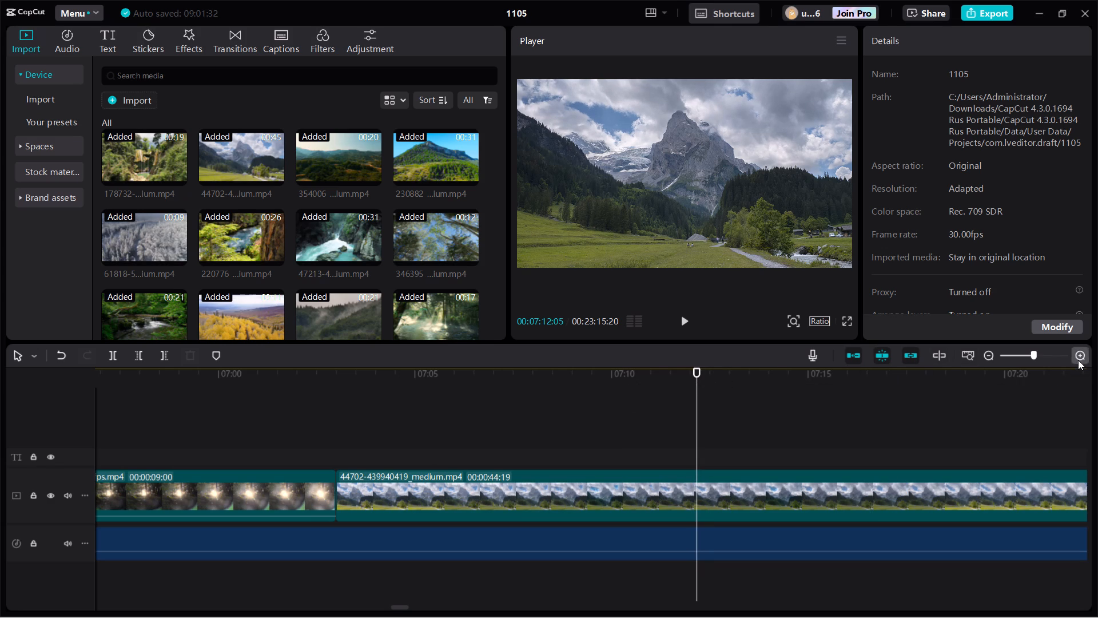
left_click(1078, 360)
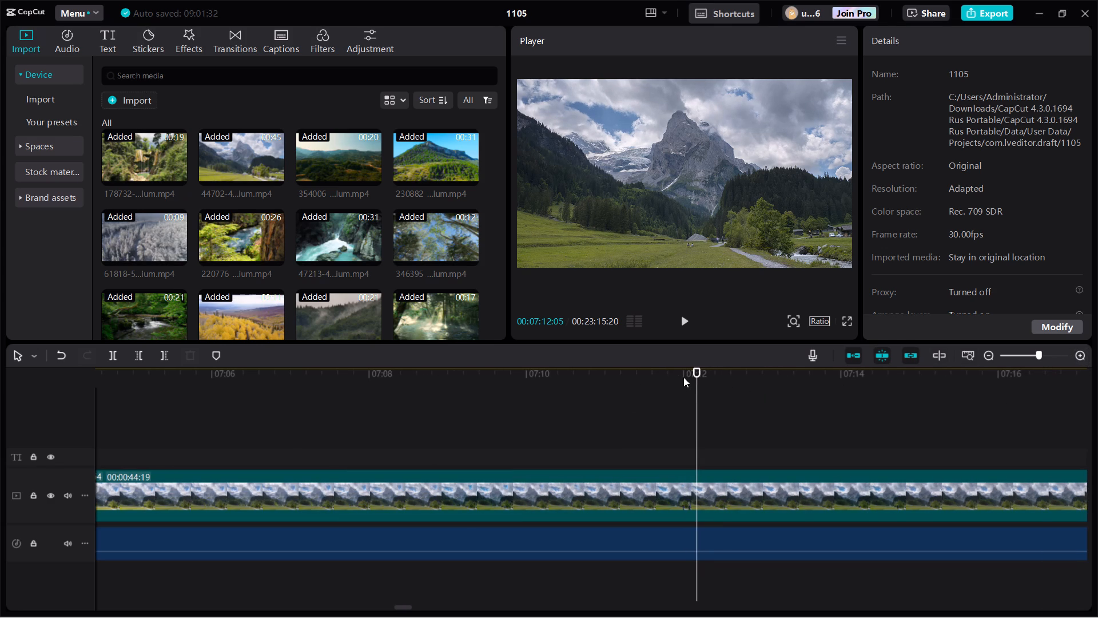
left_click(683, 377)
left_click(717, 505)
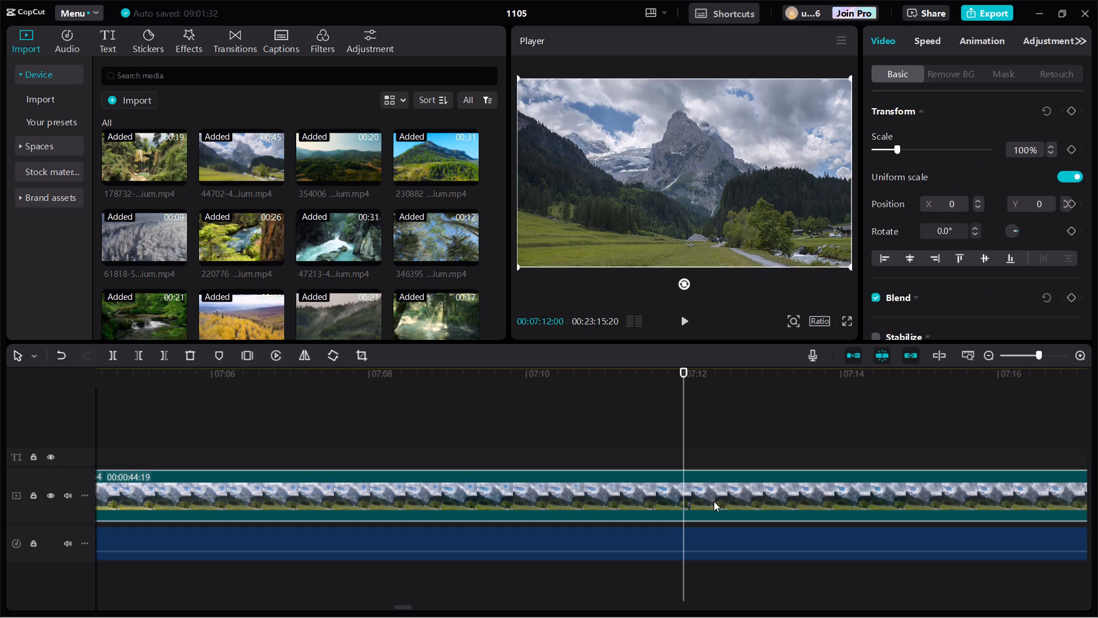
left_click(167, 351)
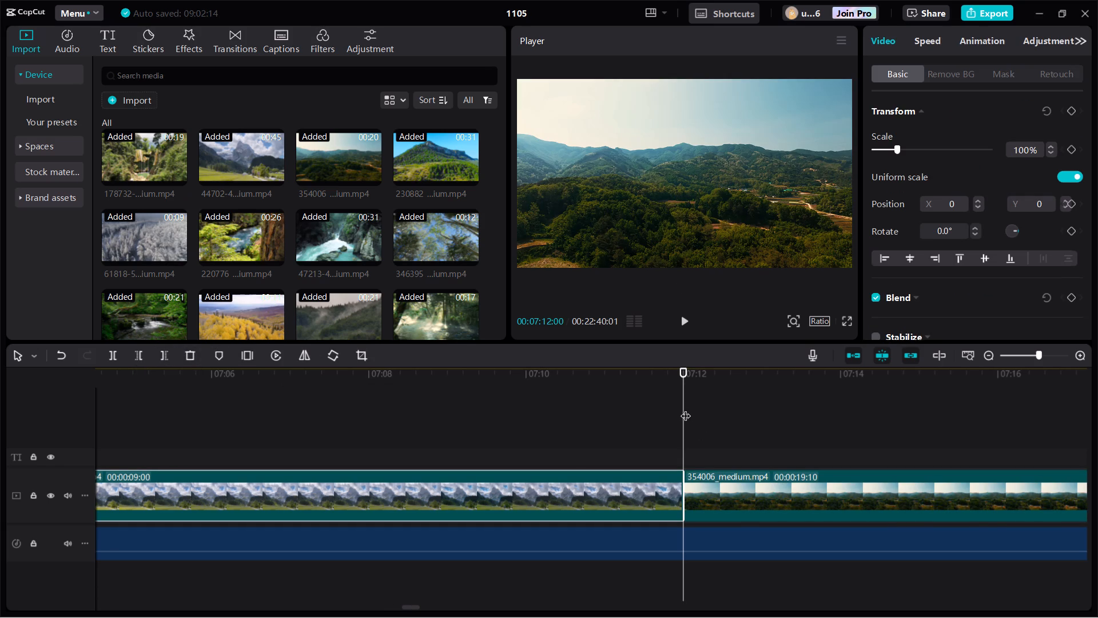
Trim away the part of clip 354006_medium after 00:07:21:00, leaving it 9 seconds long.
left_click_drag(686, 409, 1087, 503)
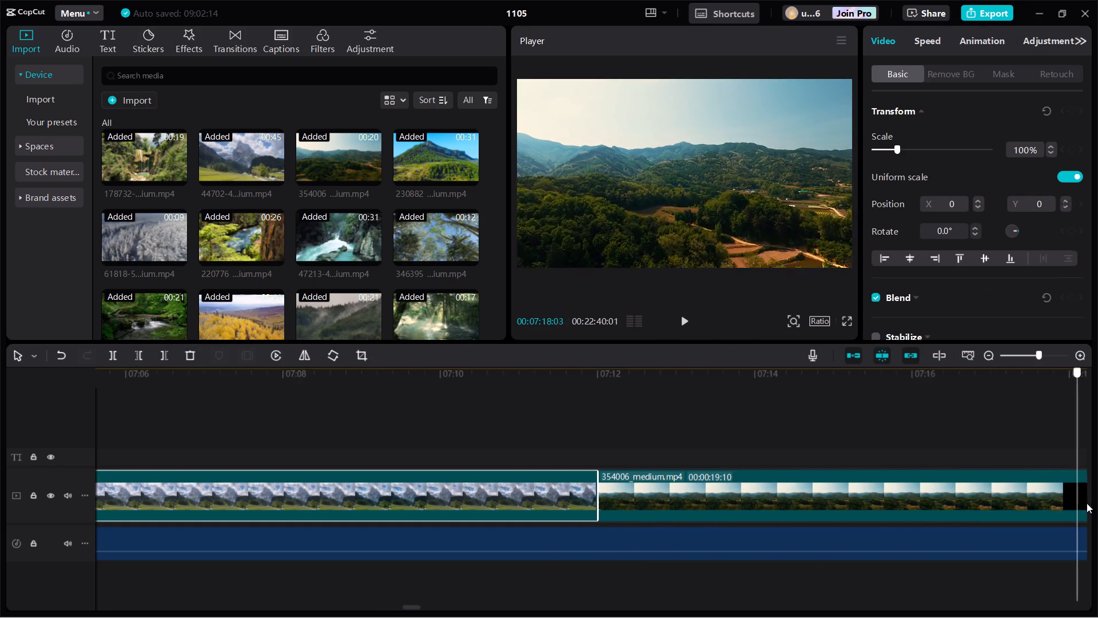
left_click_drag(1087, 503, 1087, 503)
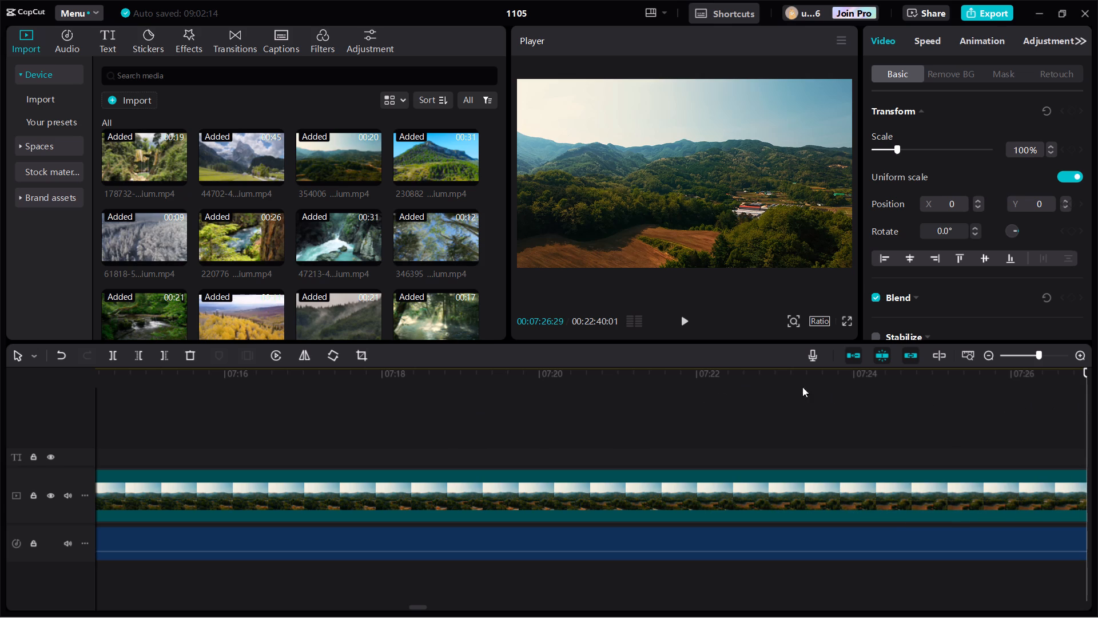
left_click(636, 375)
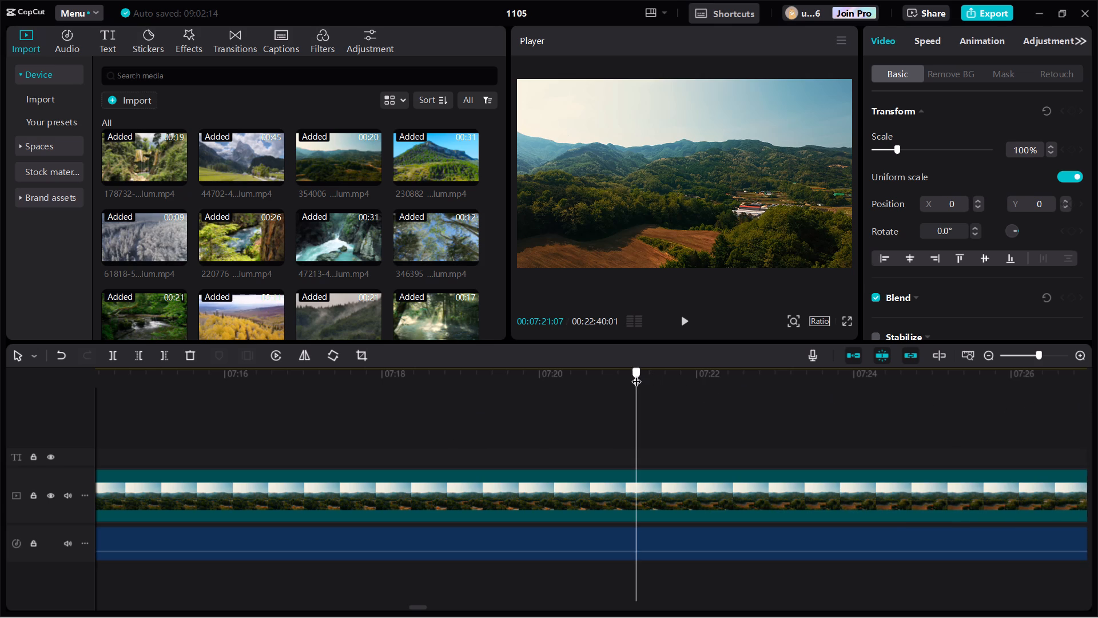
left_click(1082, 354)
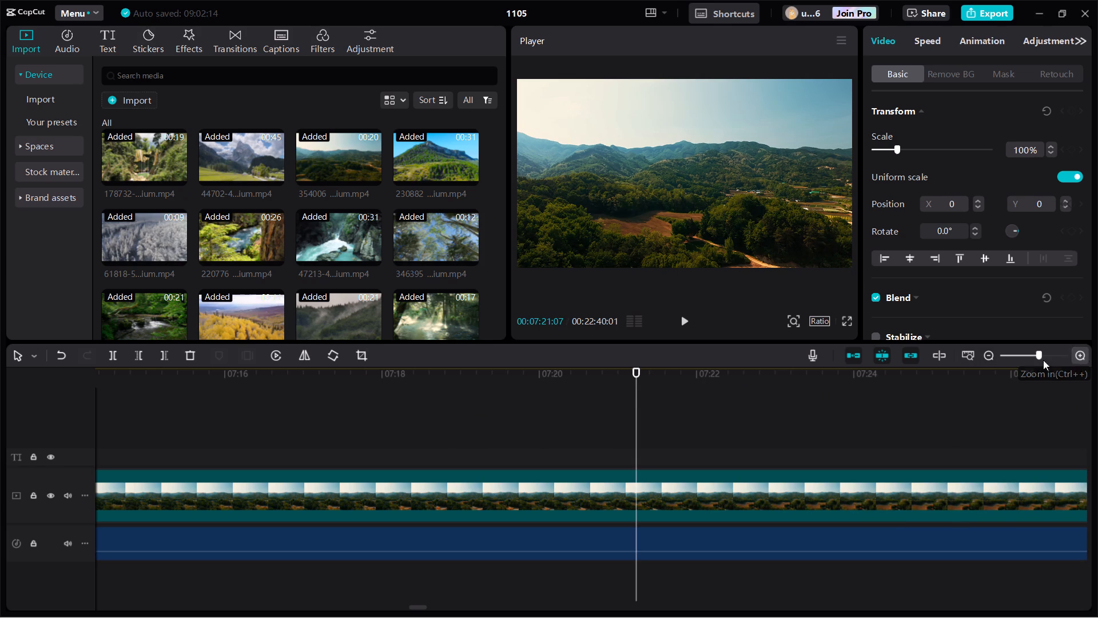
left_click(1080, 354)
left_click(596, 374)
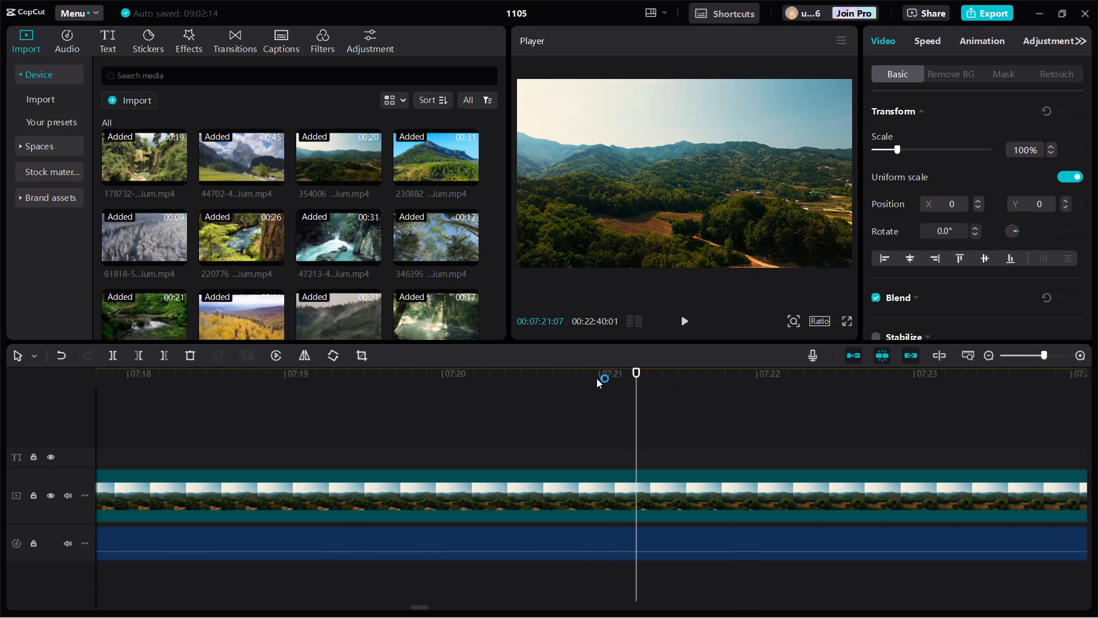
left_click(602, 381)
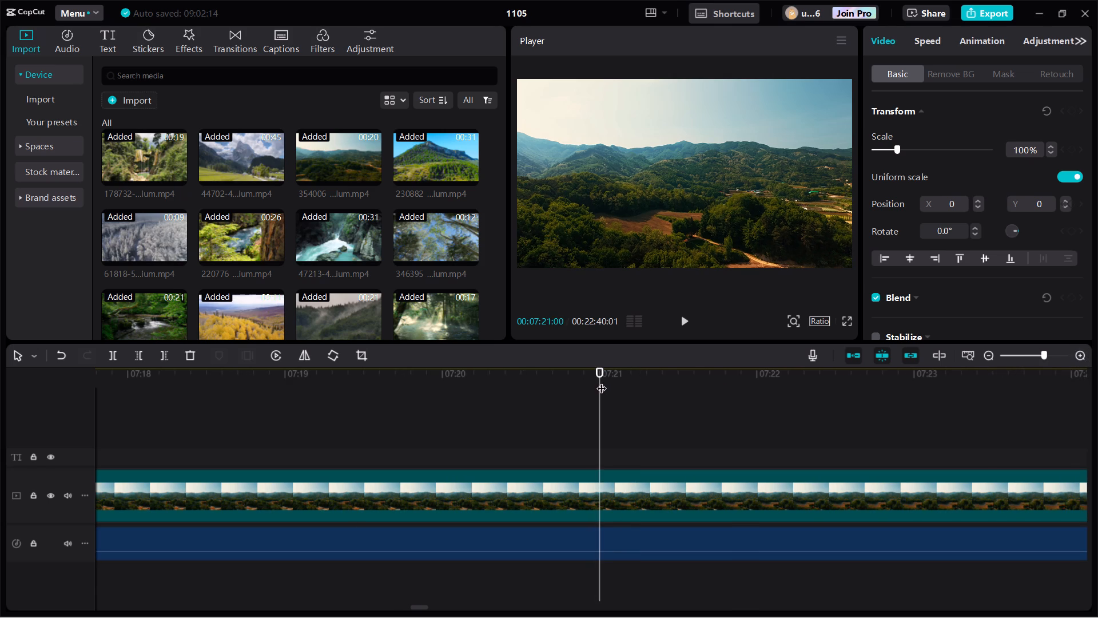
left_click(669, 493)
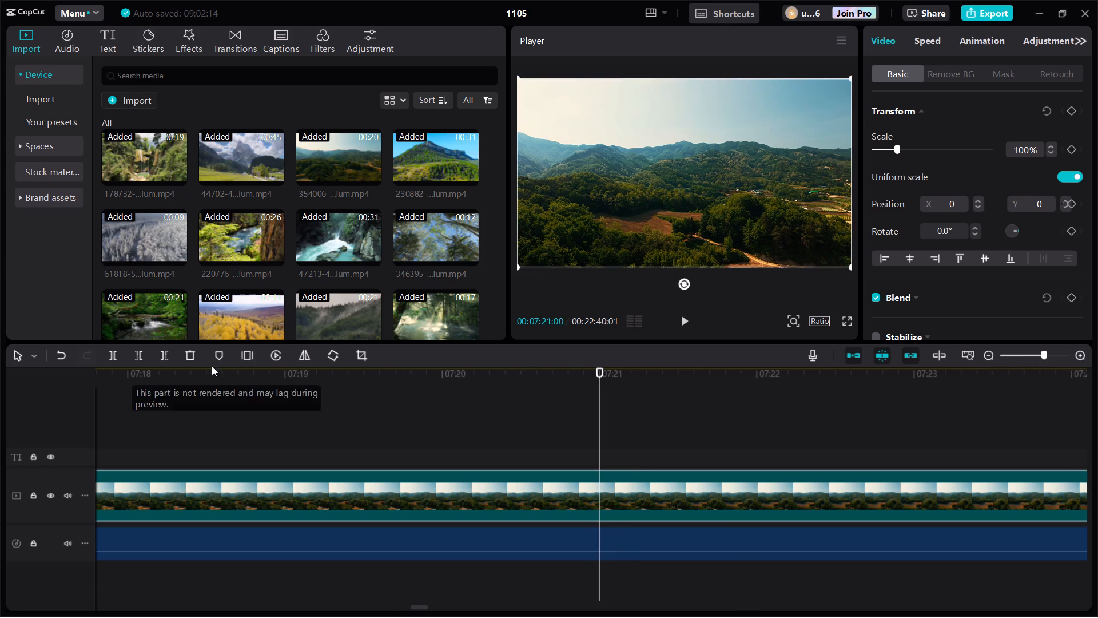
left_click(169, 357)
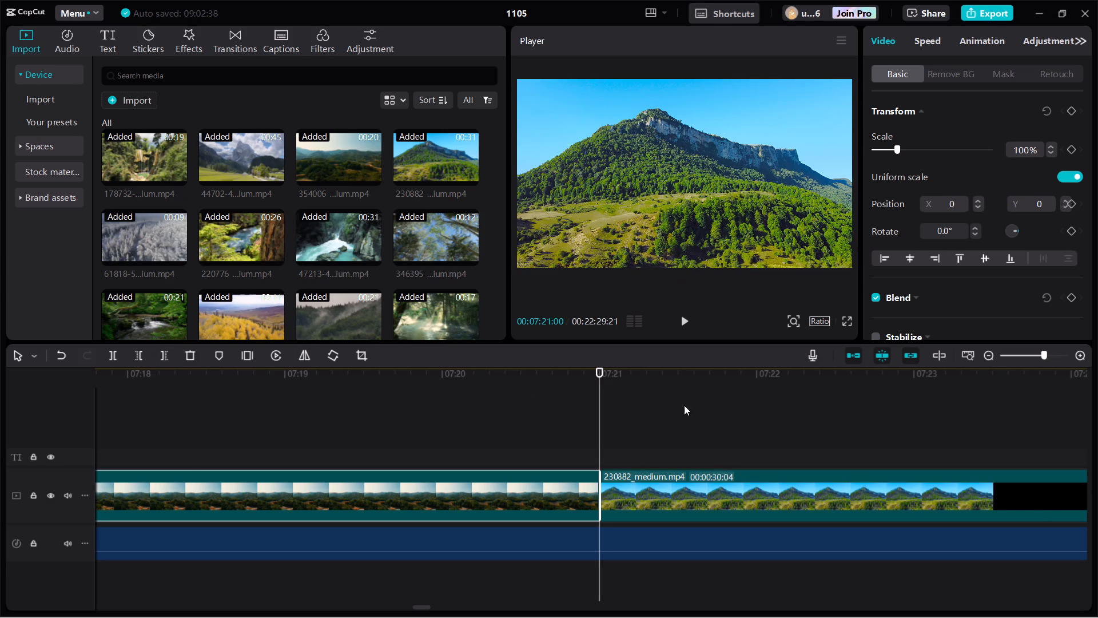
Trim away the part of clip 230882_medium after 00:07:30:00, leaving it 9 seconds long.
left_click_drag(598, 405, 826, 458)
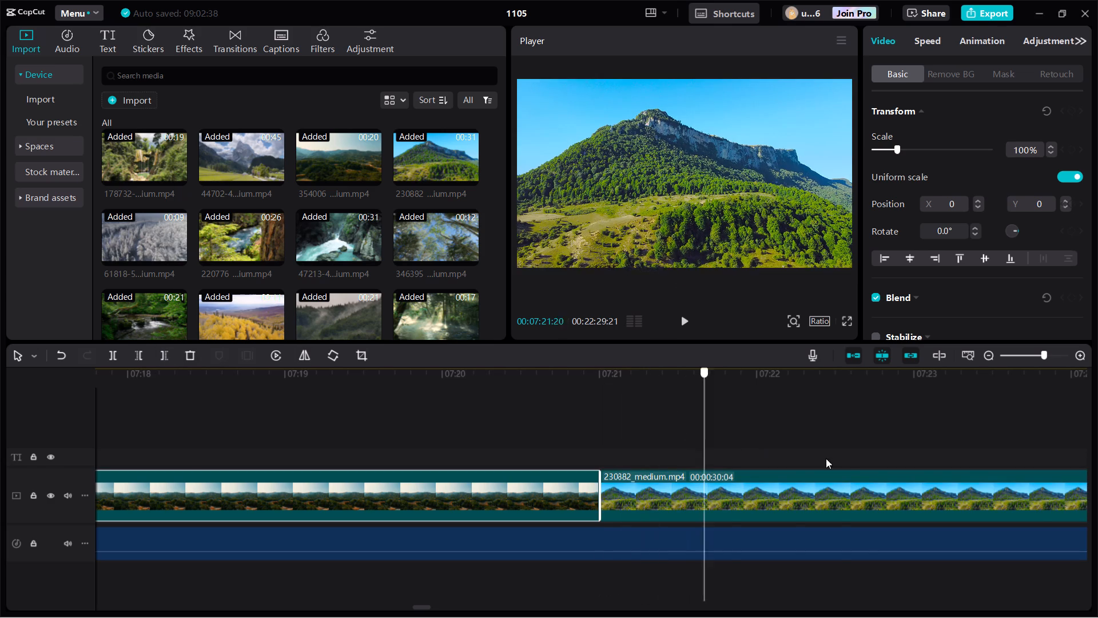
left_click_drag(826, 458, 1097, 463)
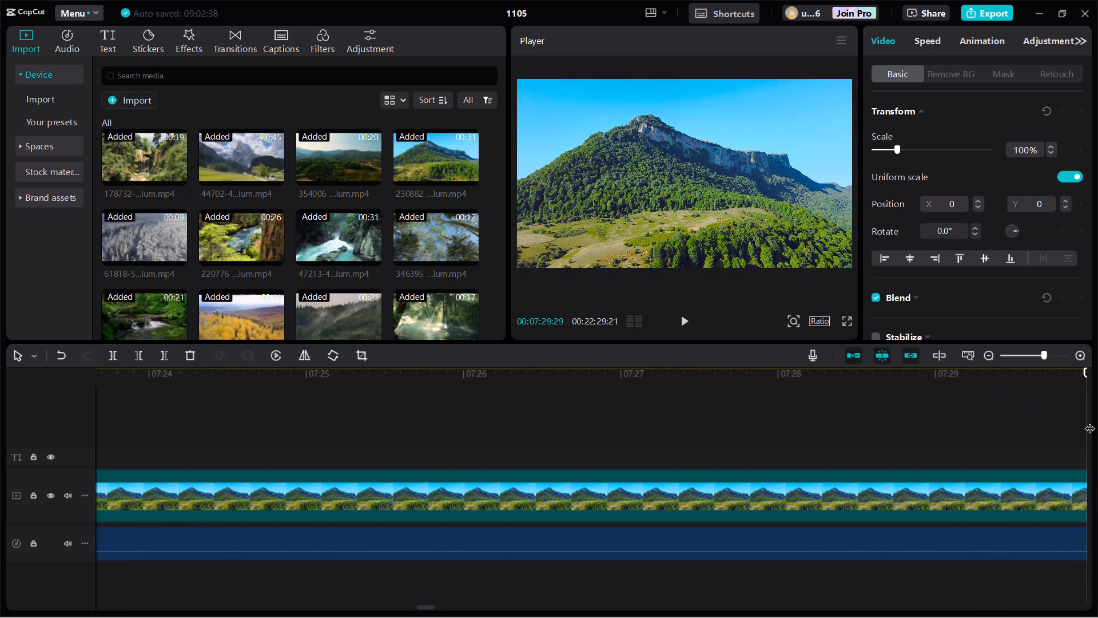
left_click_drag(1086, 418, 1093, 418)
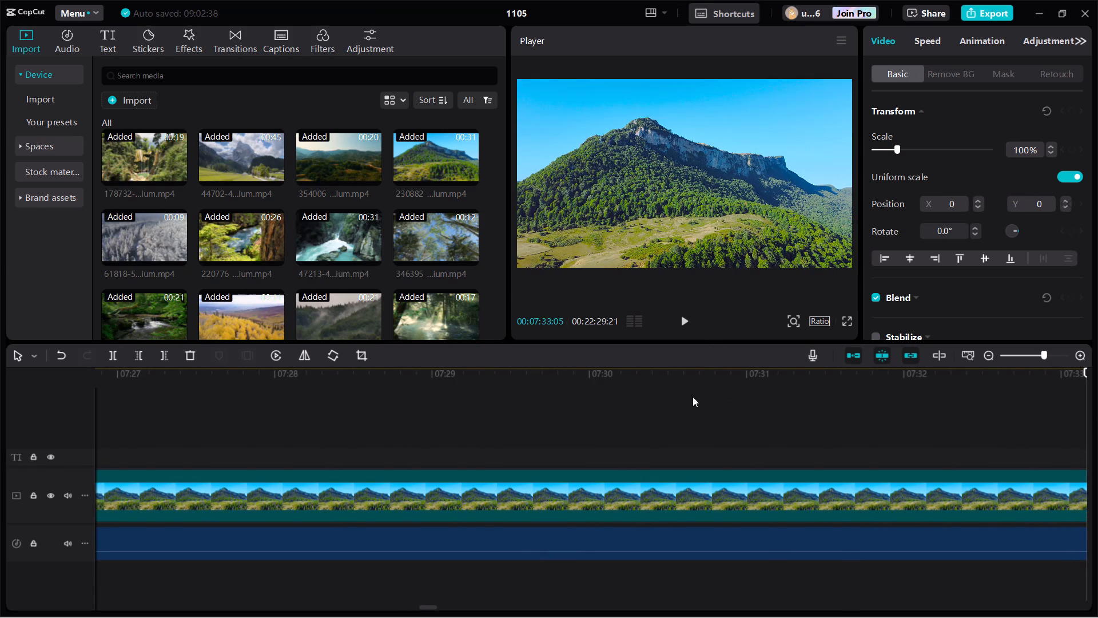
left_click(590, 377)
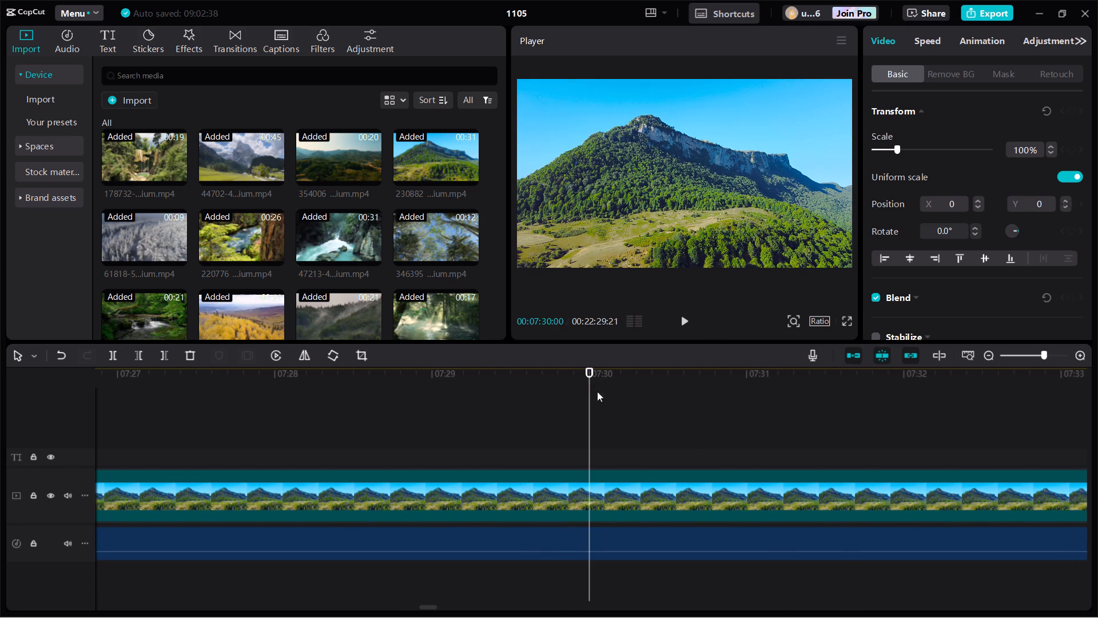
left_click(629, 489)
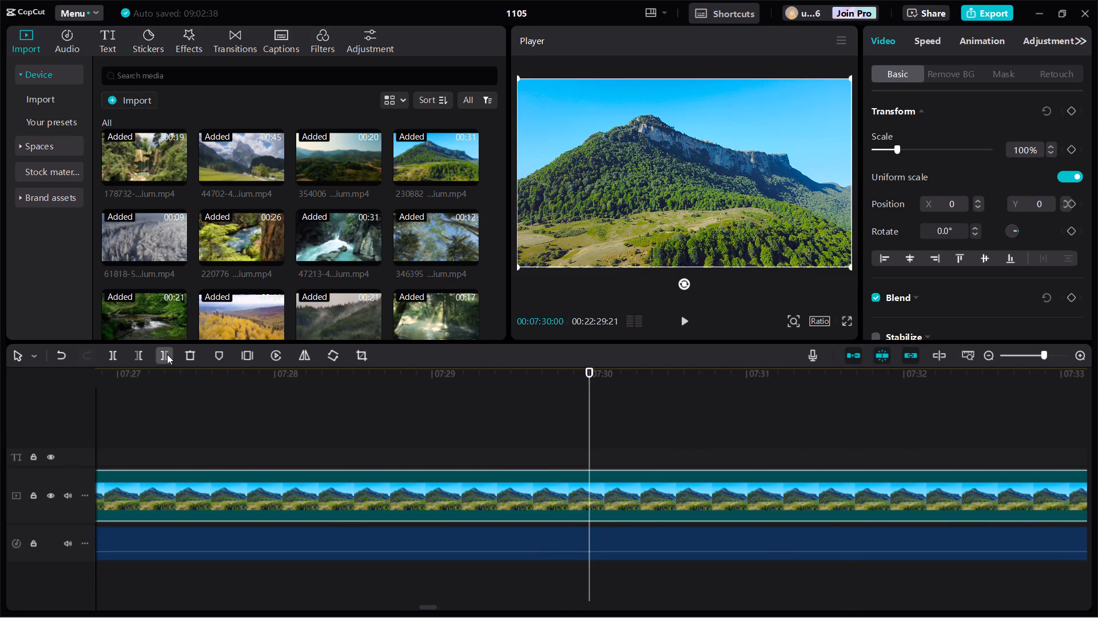
left_click(167, 354)
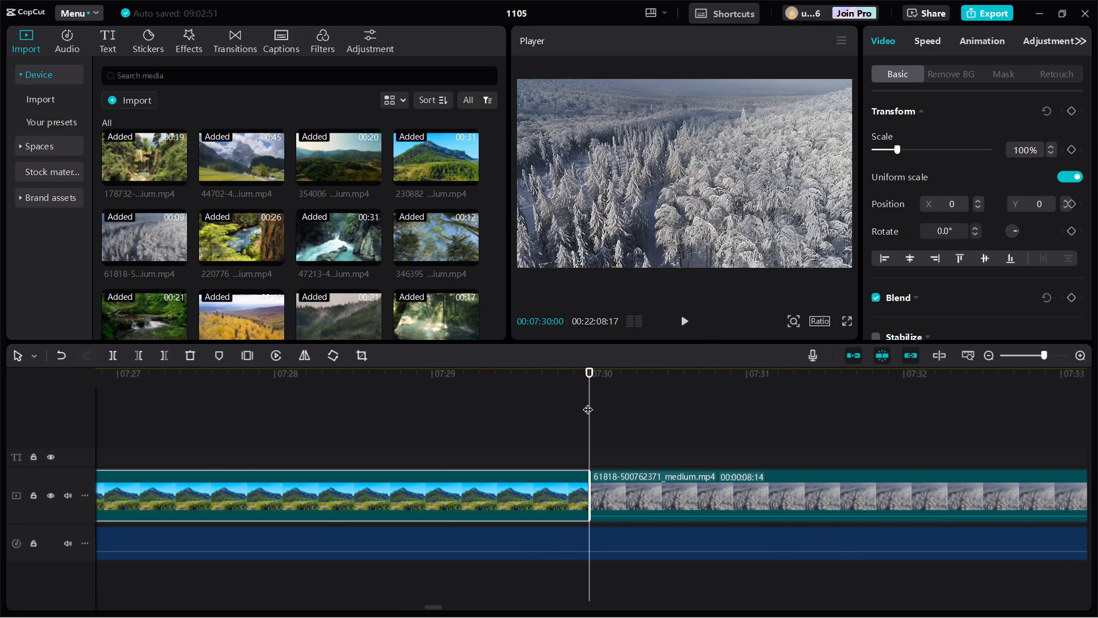
Cut off clip 220776_medium after 00:07:39:00 and delete the short remaining piece that follows the snowy forest clip.
left_click_drag(590, 400, 1097, 551)
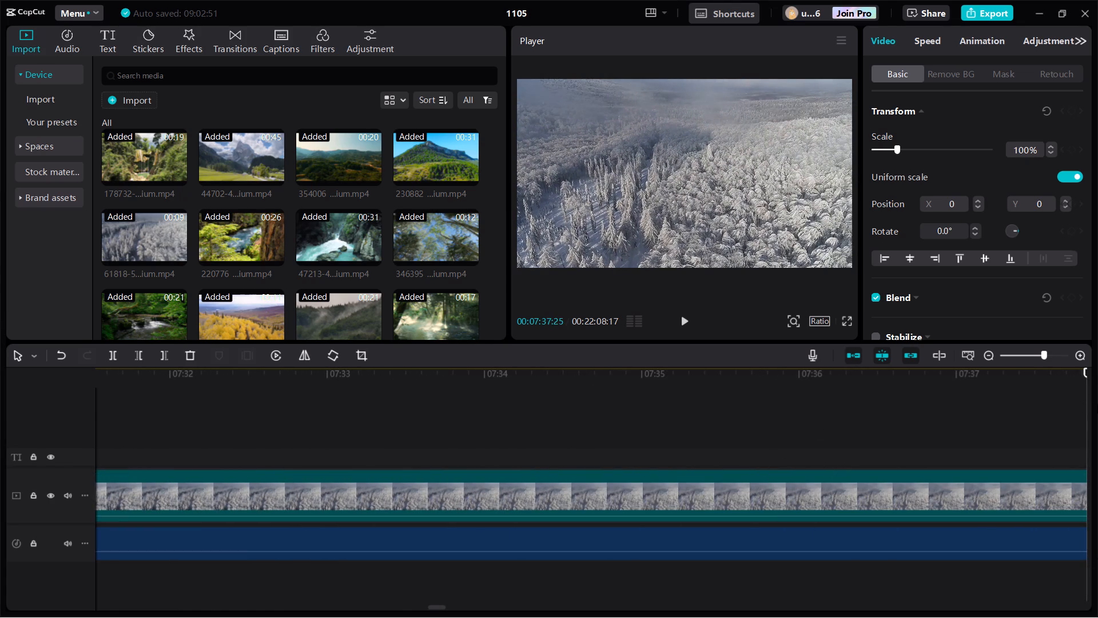
left_click(1087, 407)
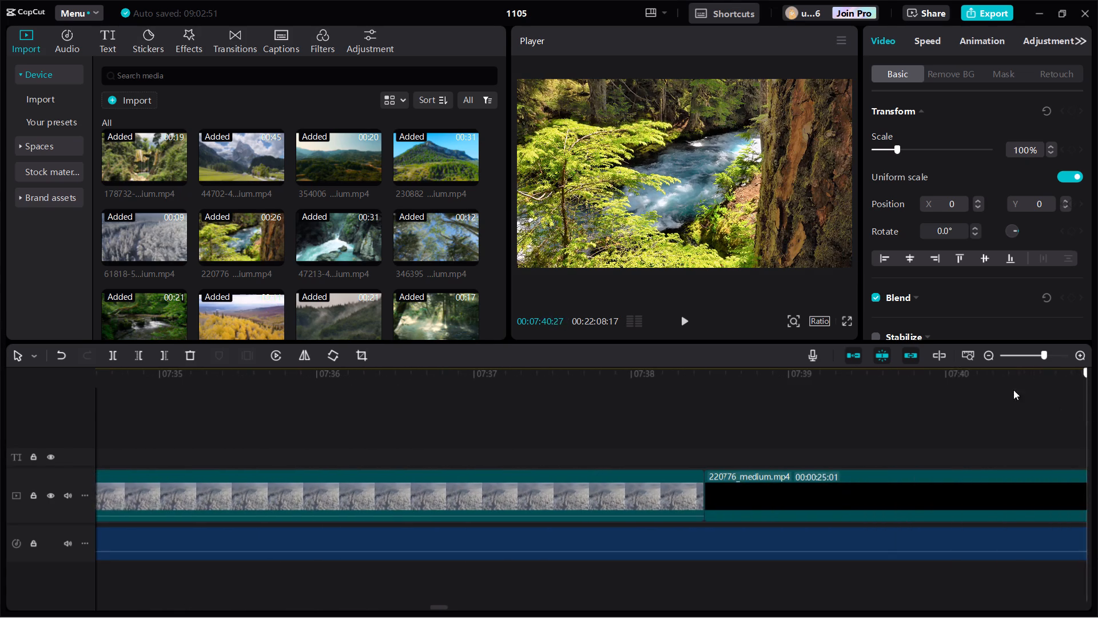
left_click(748, 381)
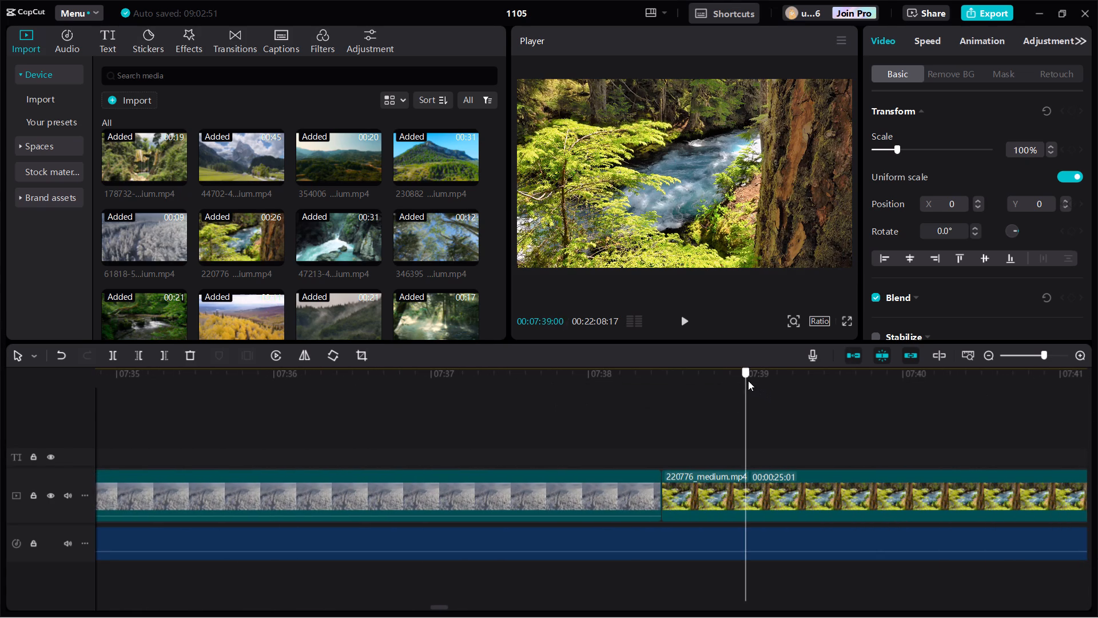
left_click(797, 486)
left_click(162, 358)
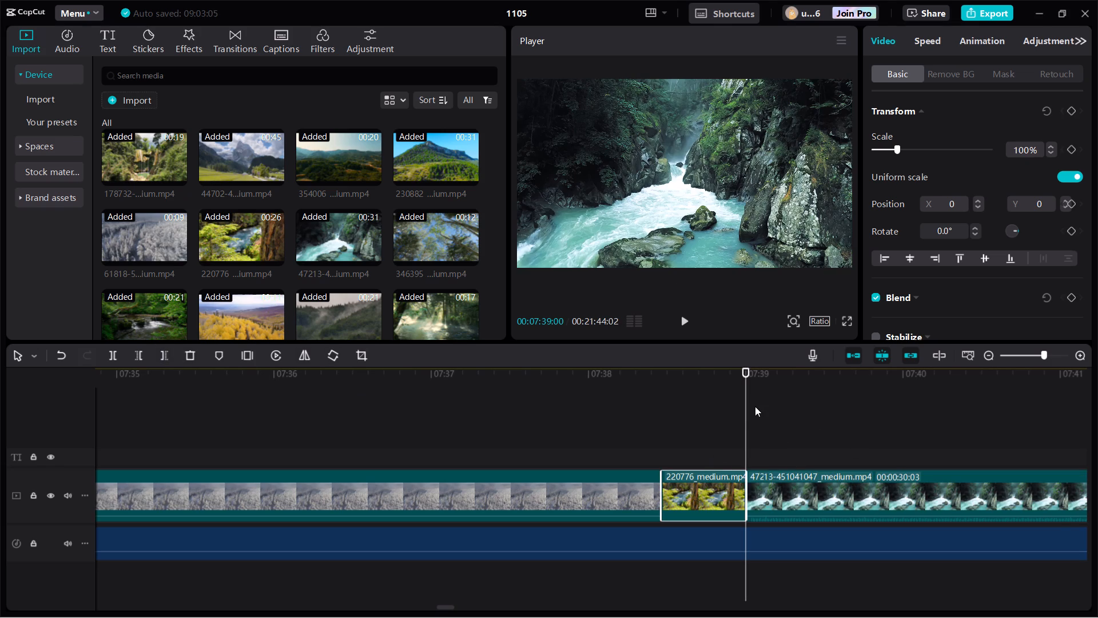
left_click(713, 482)
key("BackSpace")
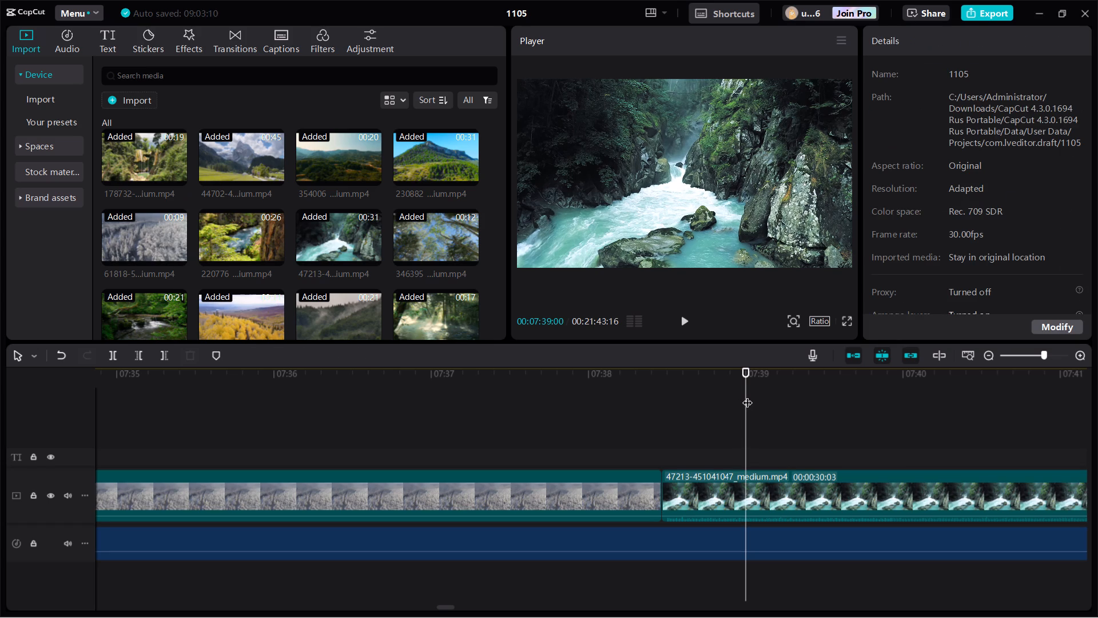
left_click_drag(747, 395, 1097, 415)
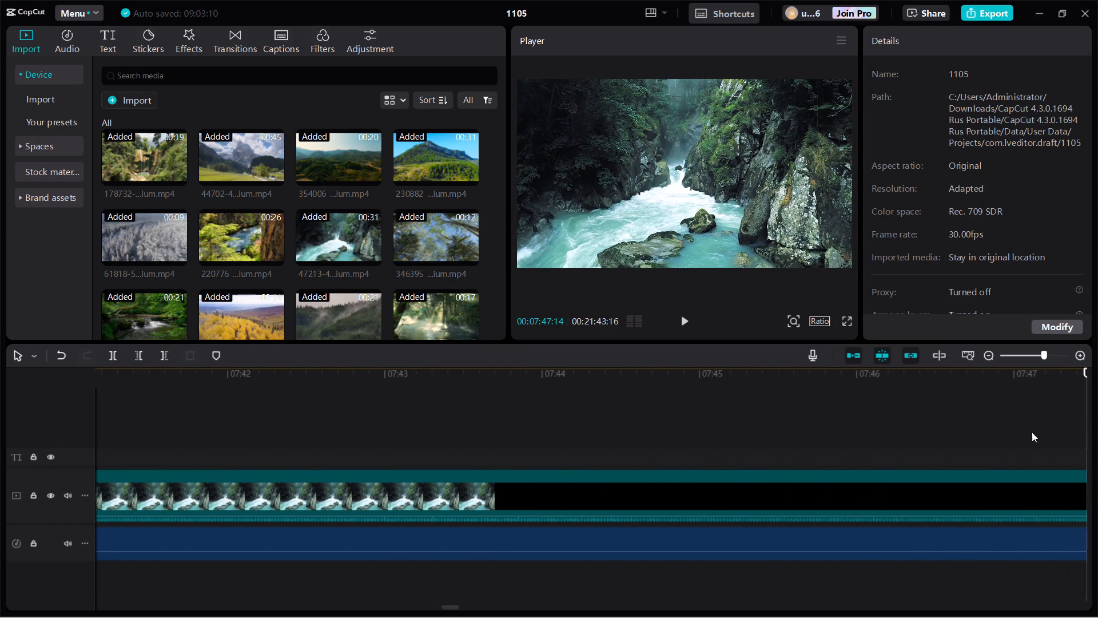
left_click_drag(1084, 409, 1091, 409)
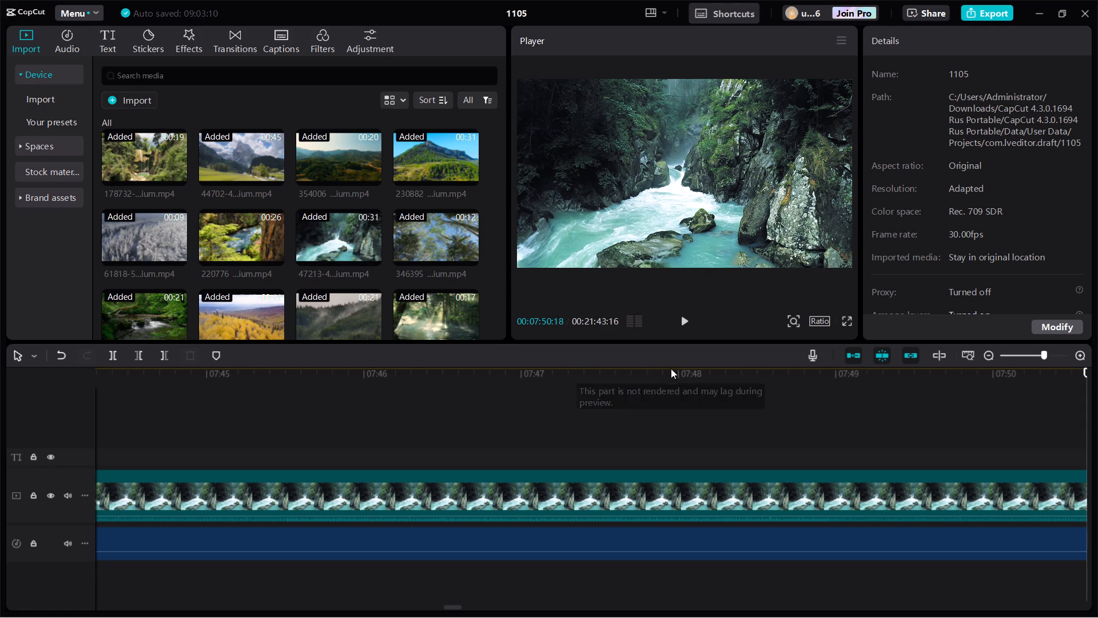
left_click(681, 377)
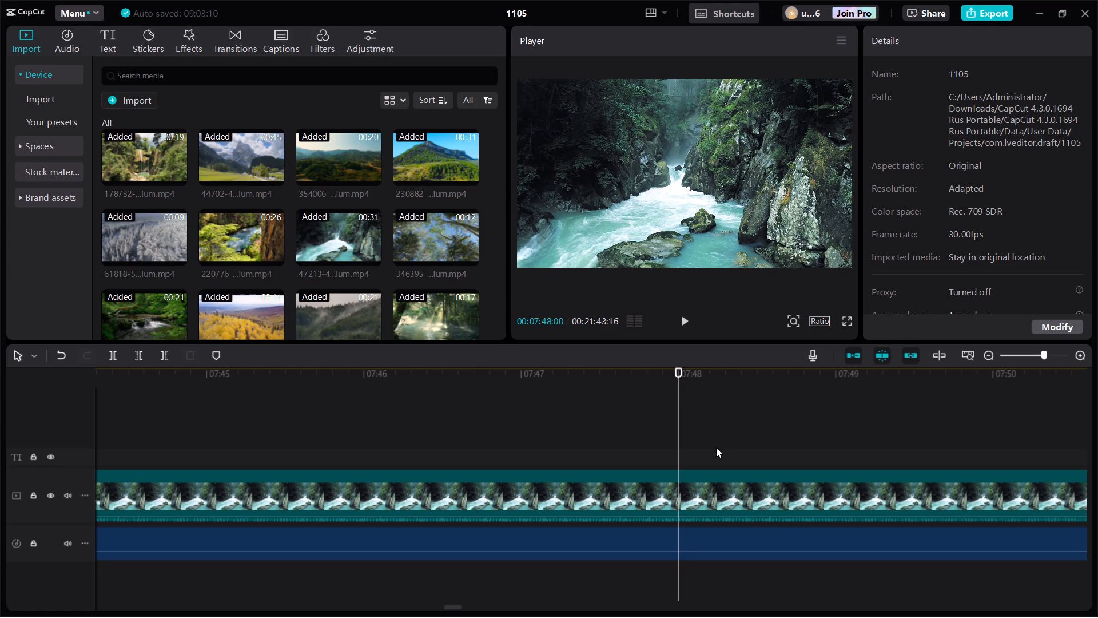
left_click(716, 485)
left_click(717, 486)
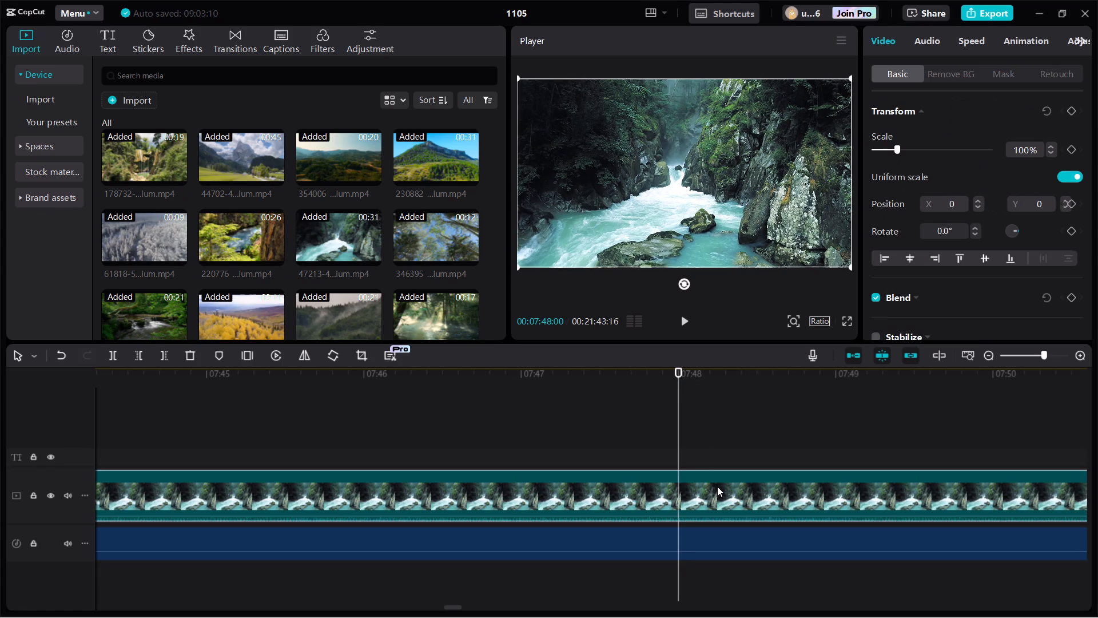
left_click(169, 358)
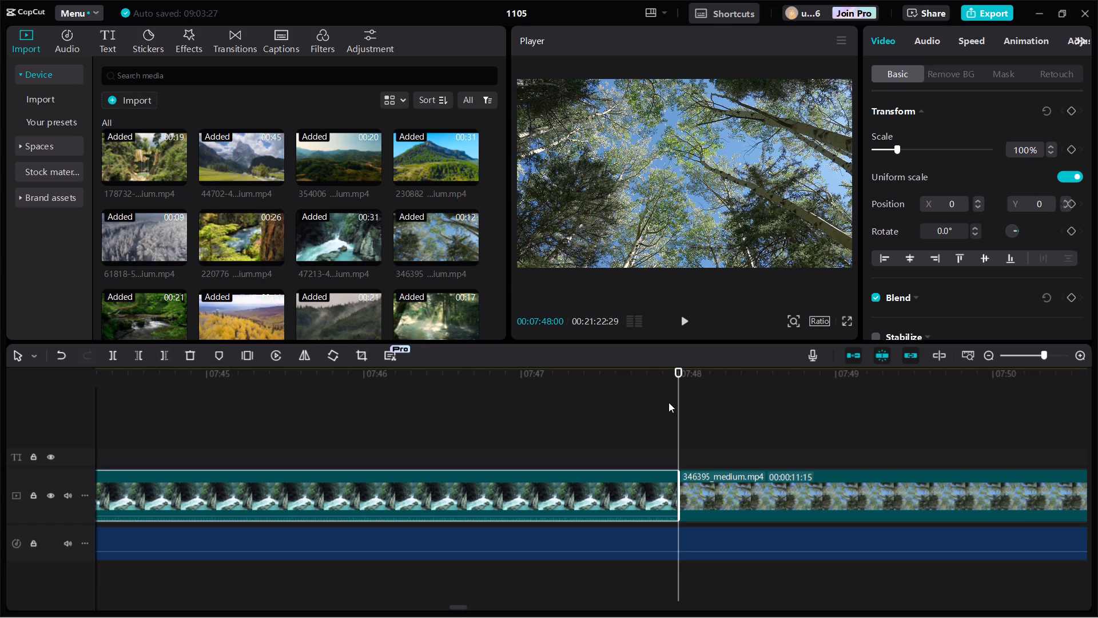
Trim away the part of clip 346395_medium after 00:07:57:00, leaving it 9 seconds long.
left_click_drag(679, 395, 1017, 455)
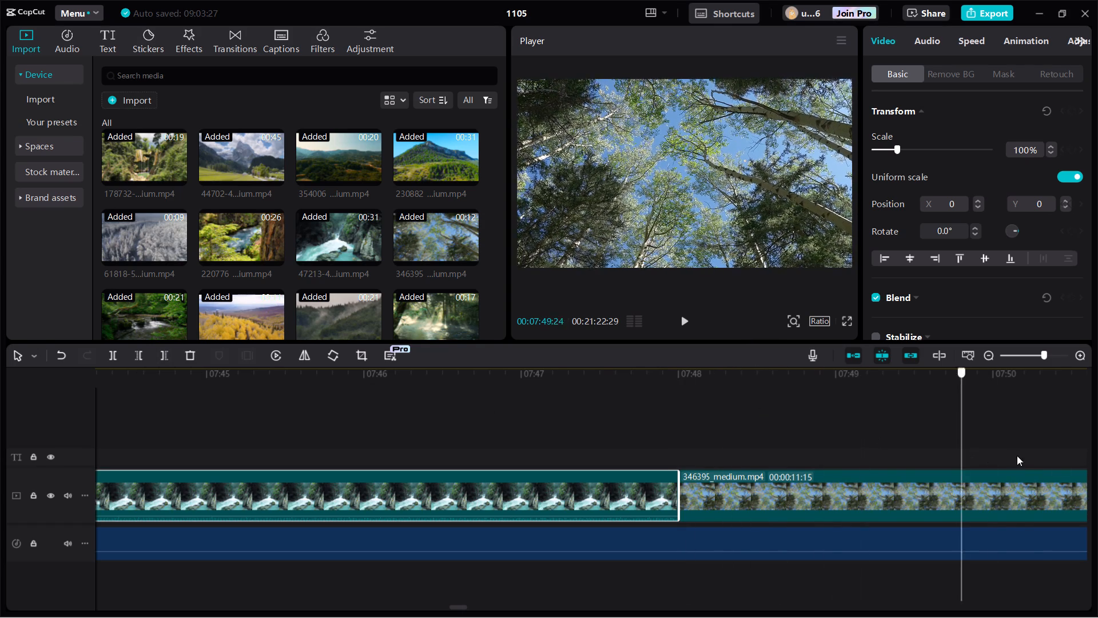
left_click_drag(1017, 455, 1097, 472)
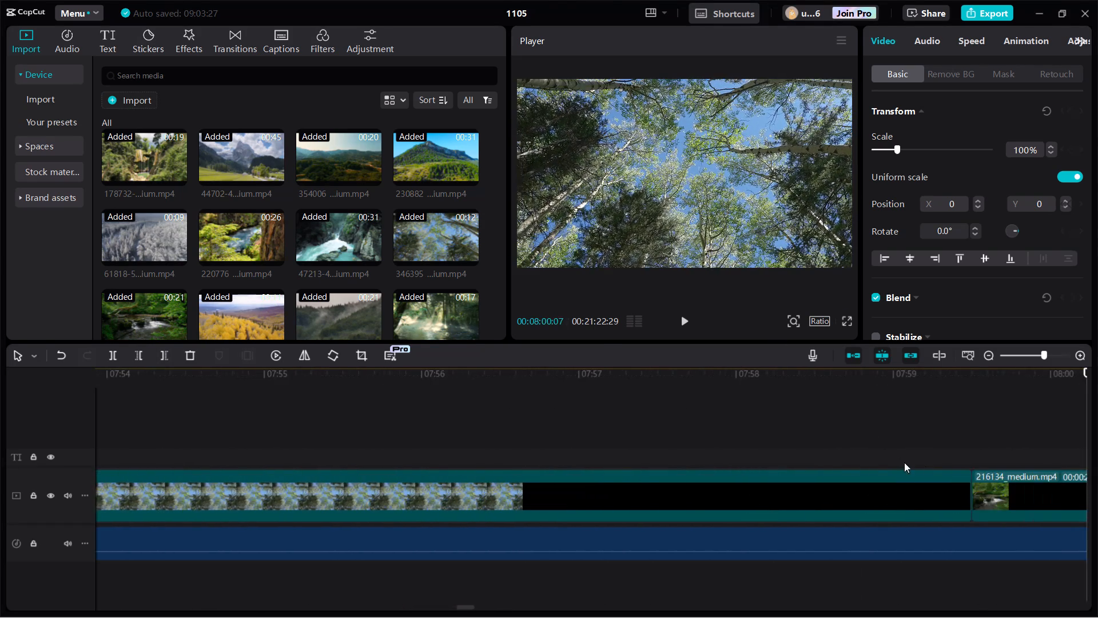
left_click(580, 378)
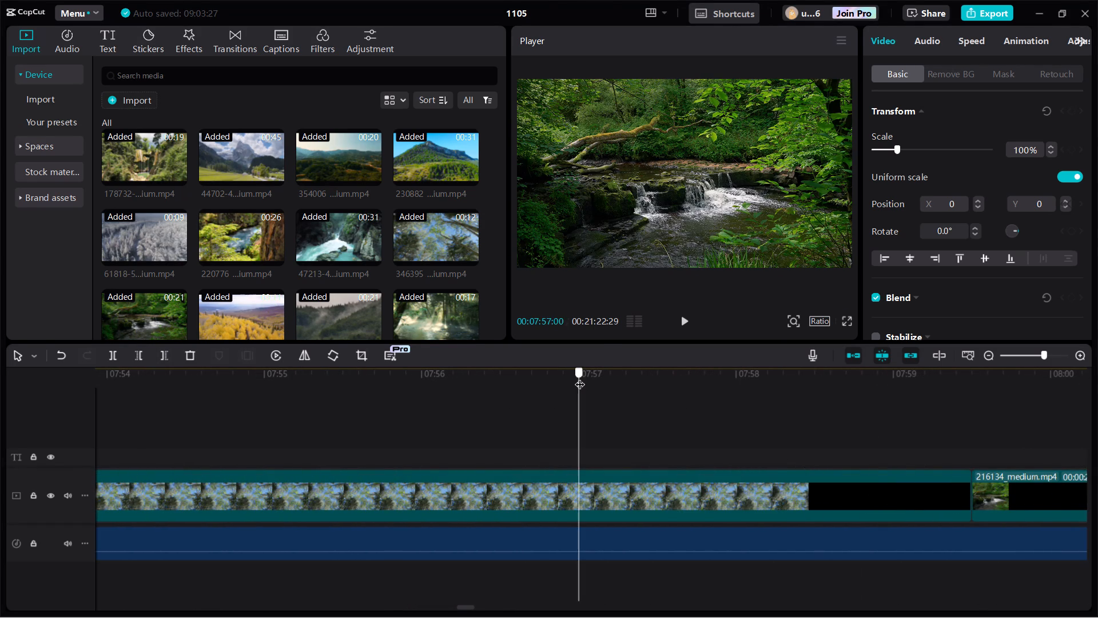
left_click(627, 477)
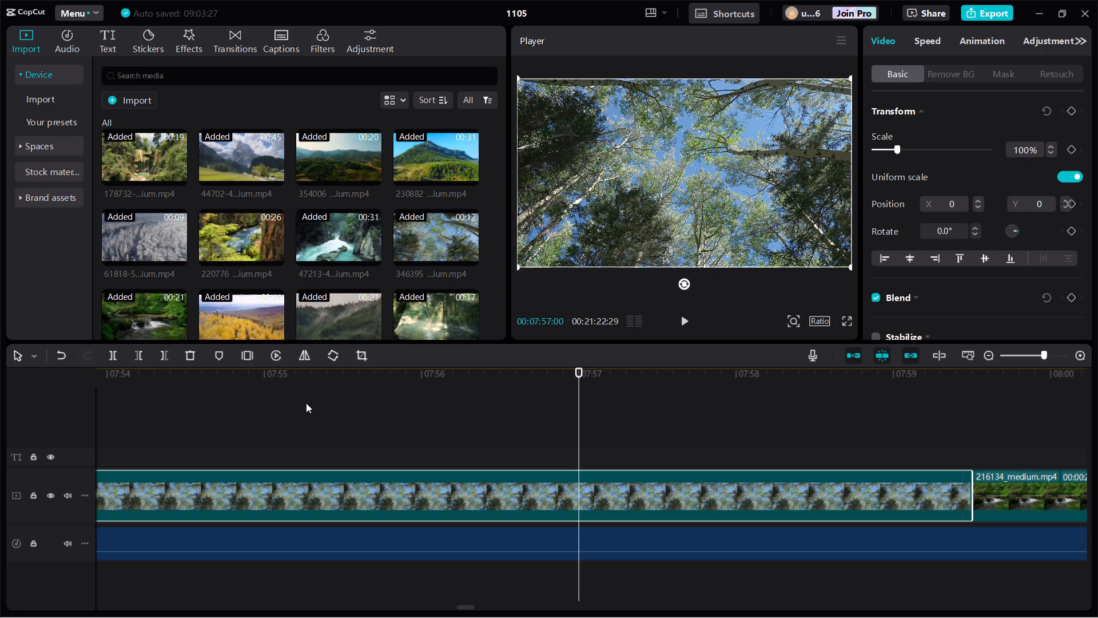
left_click(169, 355)
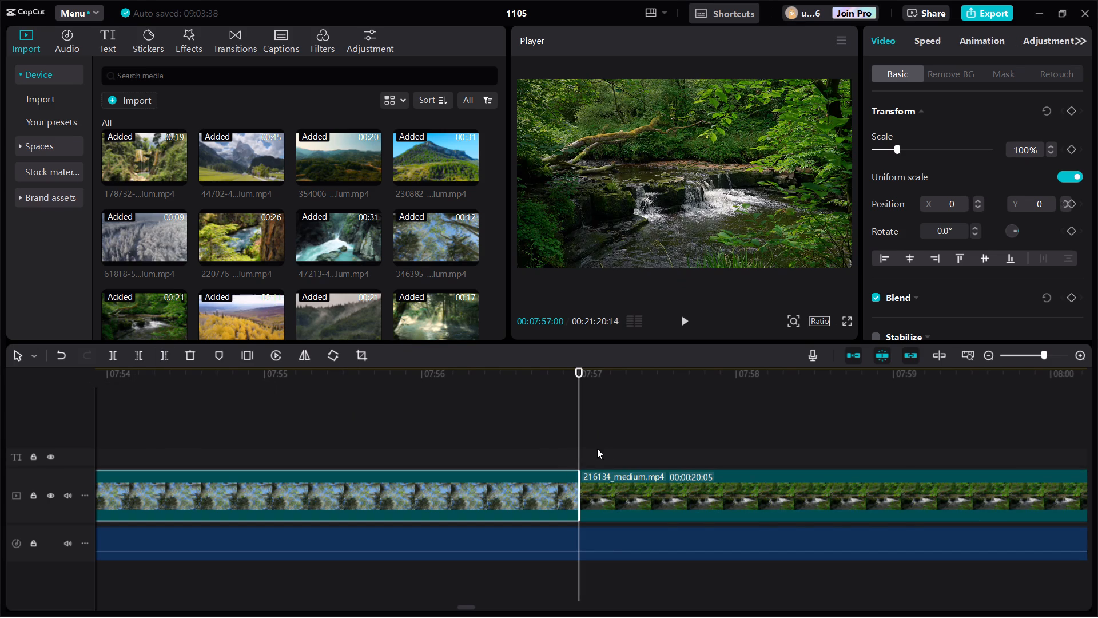
Trim away the part of clip 216134_medium after 00:08:06:00, leaving it 9 seconds long.
left_click_drag(582, 401, 713, 435)
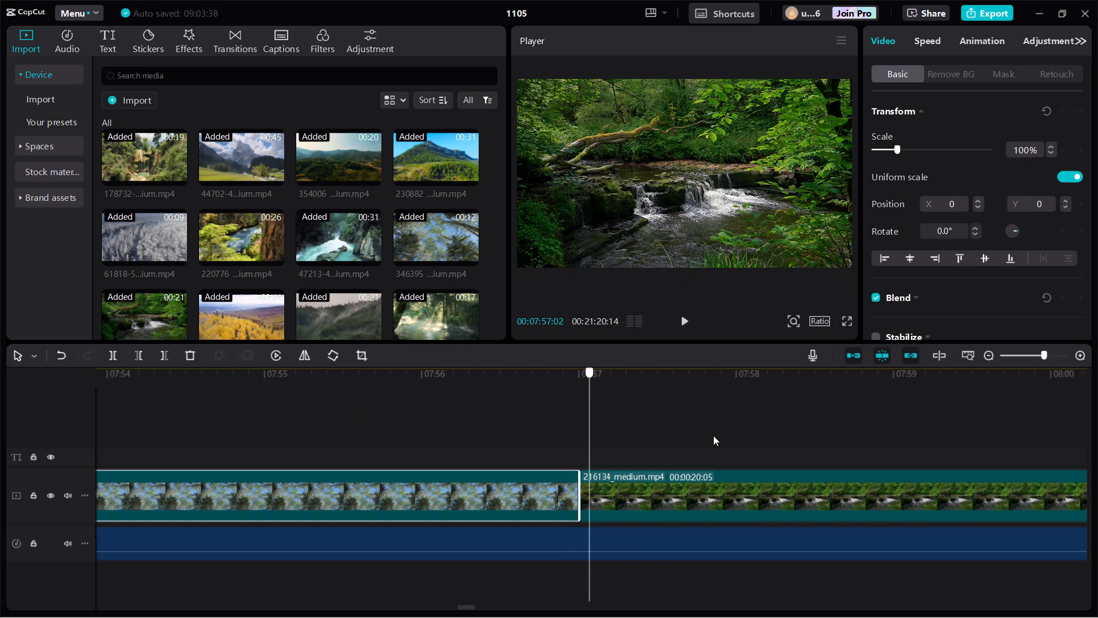
left_click_drag(713, 435, 1097, 538)
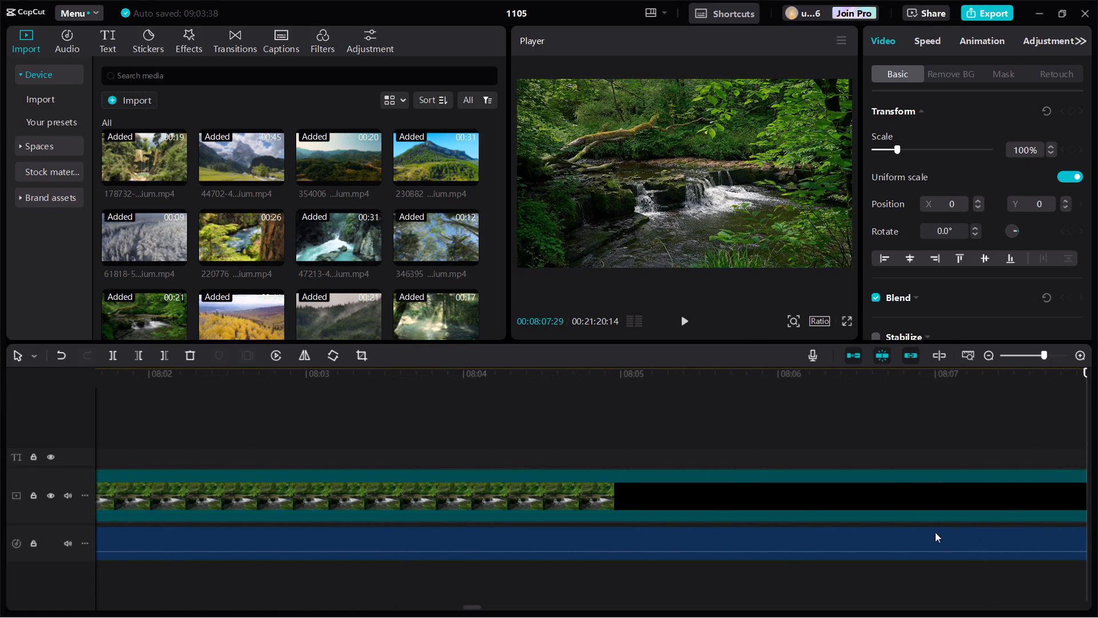
left_click(781, 373)
left_click(818, 502)
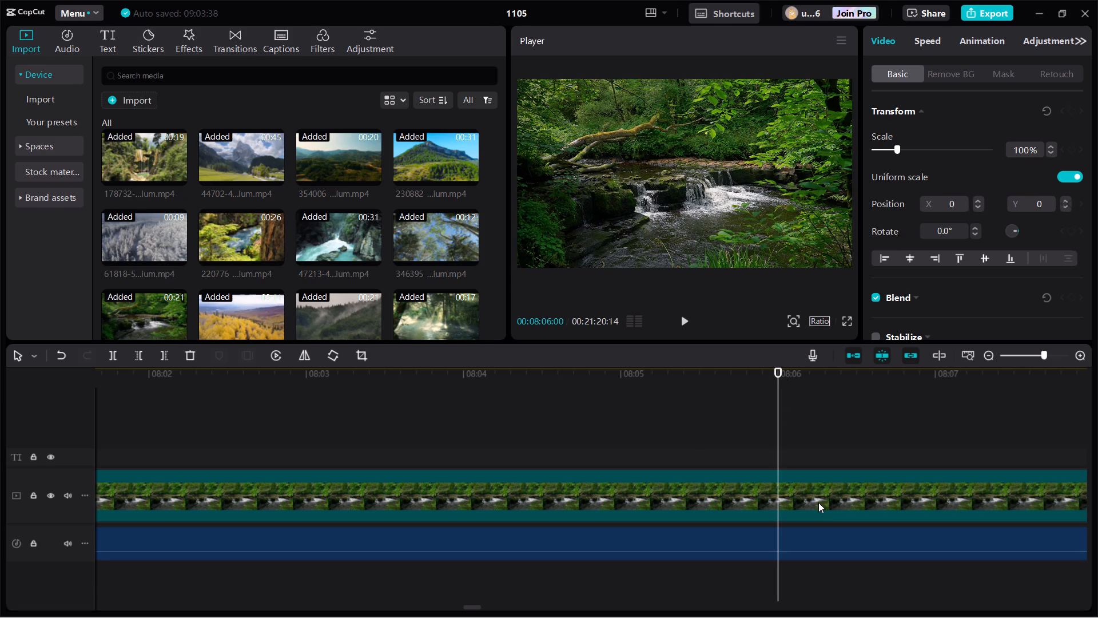
left_click(159, 355)
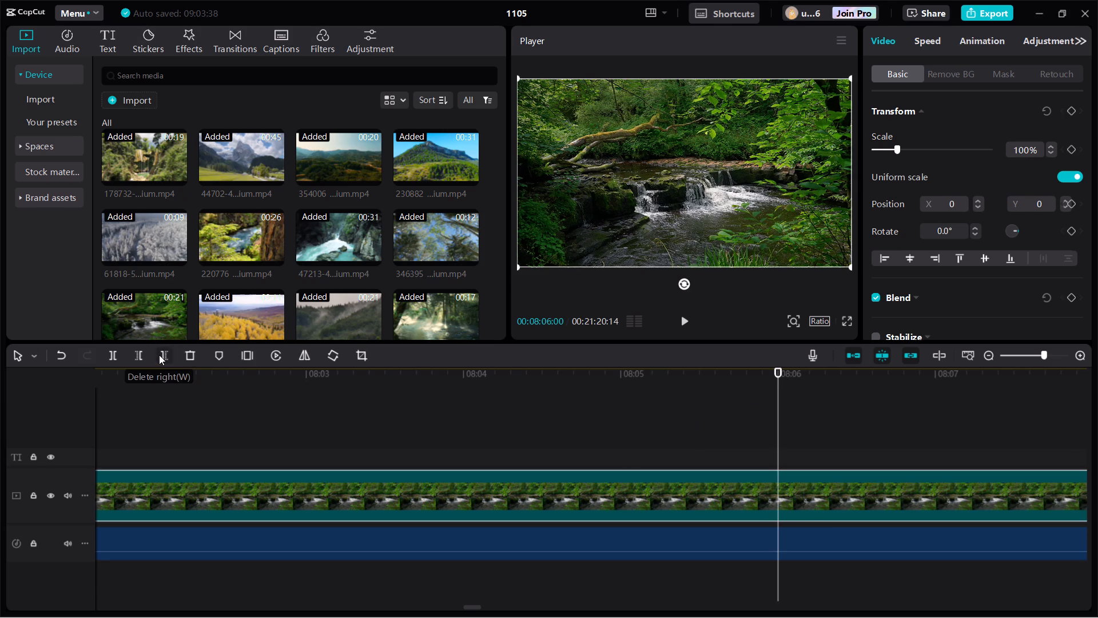
left_click_drag(781, 420, 807, 420)
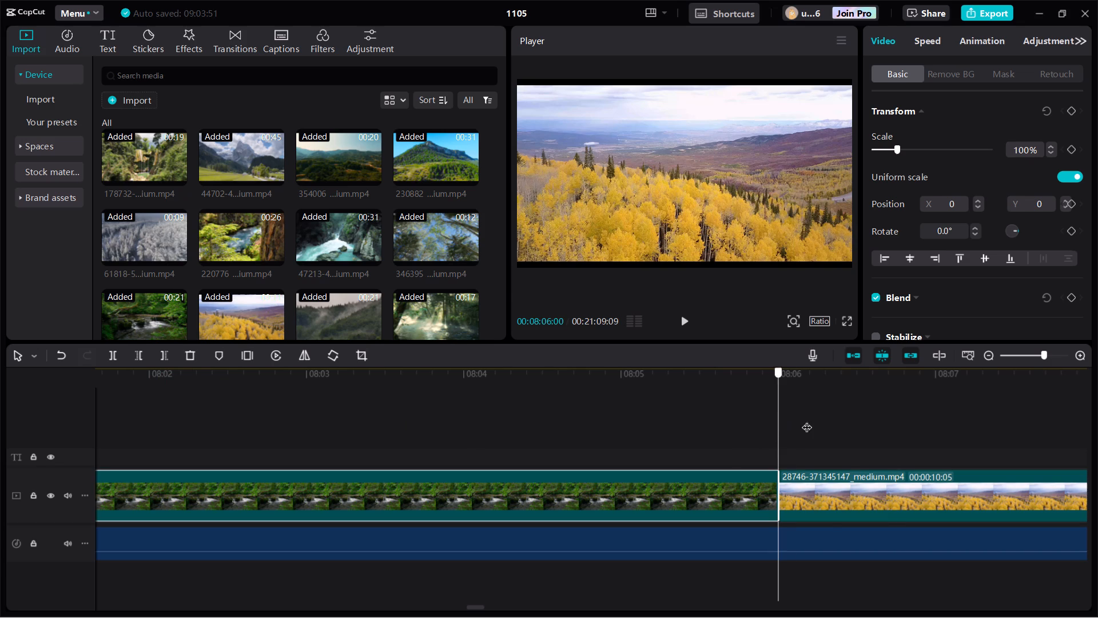
left_click_drag(807, 420, 1097, 493)
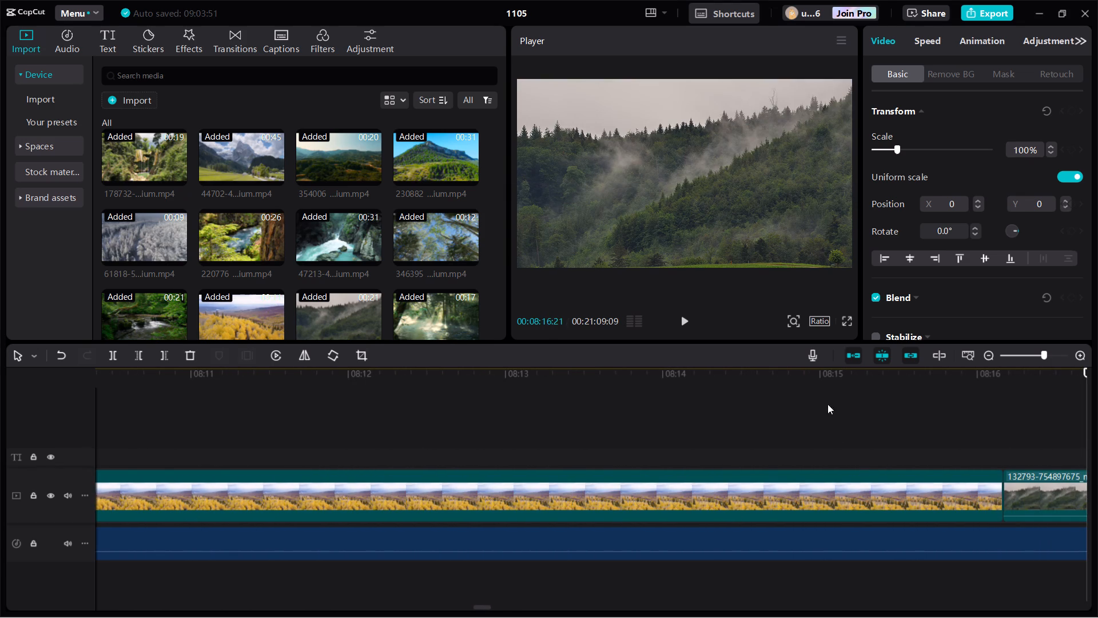
left_click(822, 373)
left_click(832, 501)
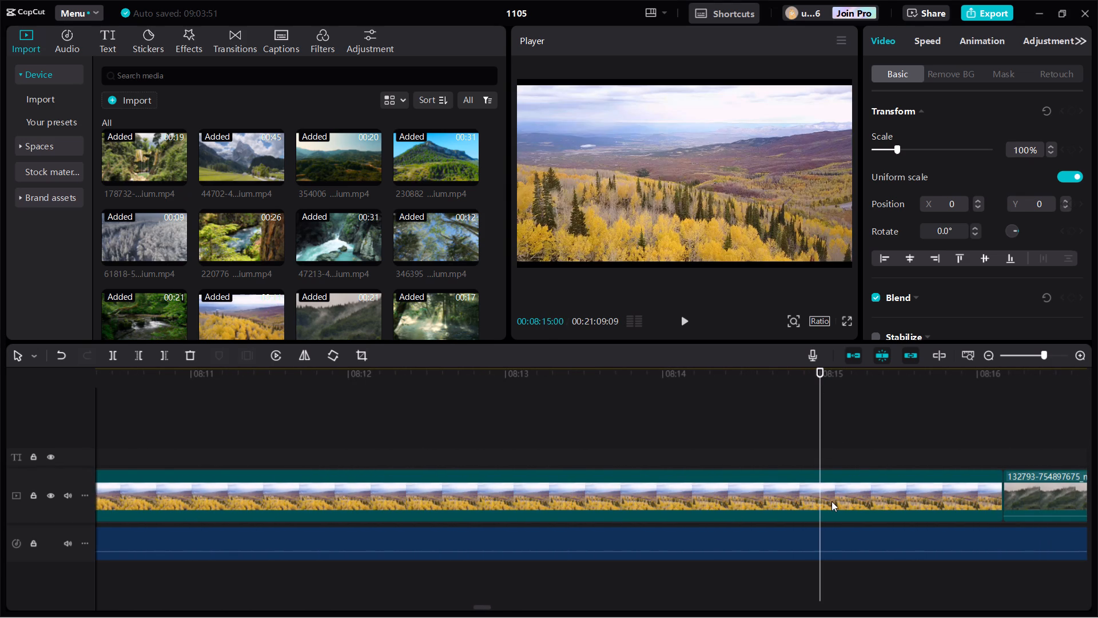
left_click(832, 501)
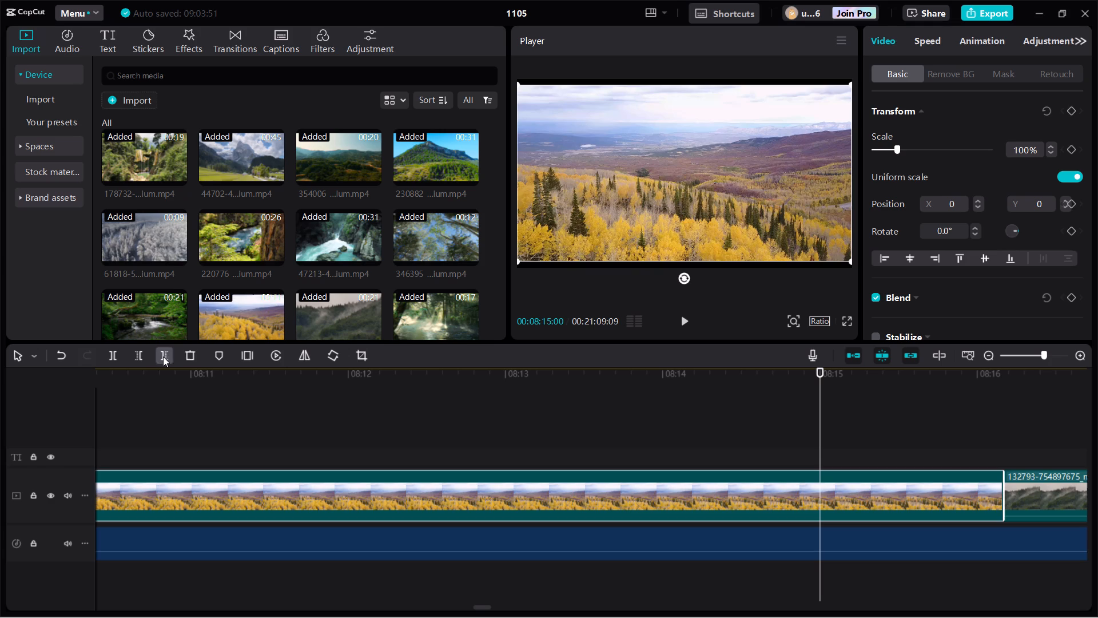
left_click(163, 356)
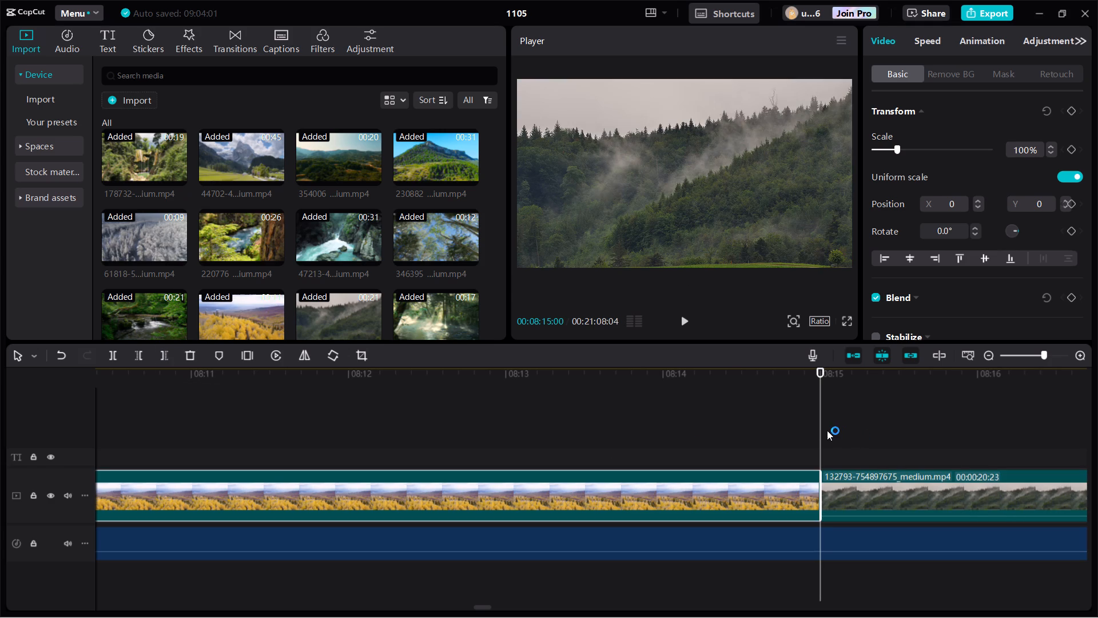
left_click_drag(822, 421, 1097, 490)
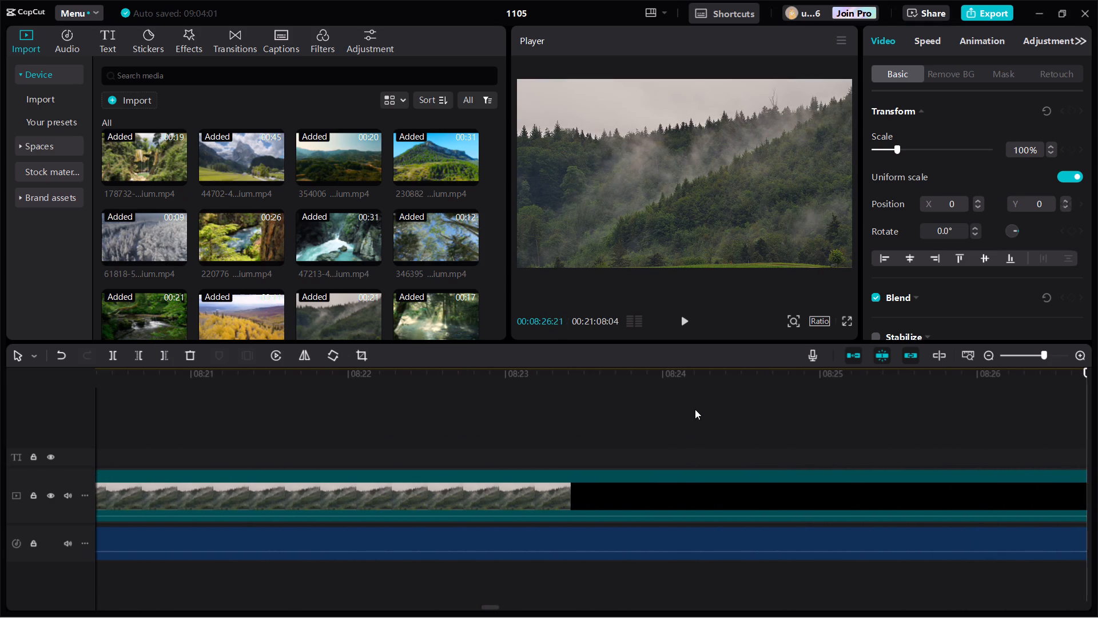
left_click(662, 380)
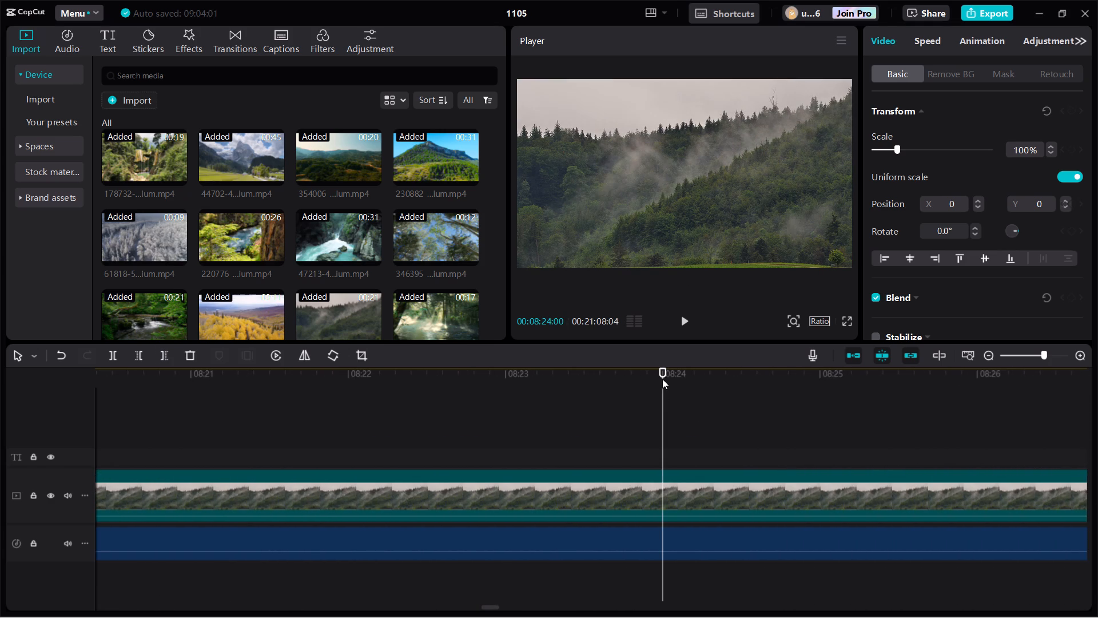
left_click(684, 489)
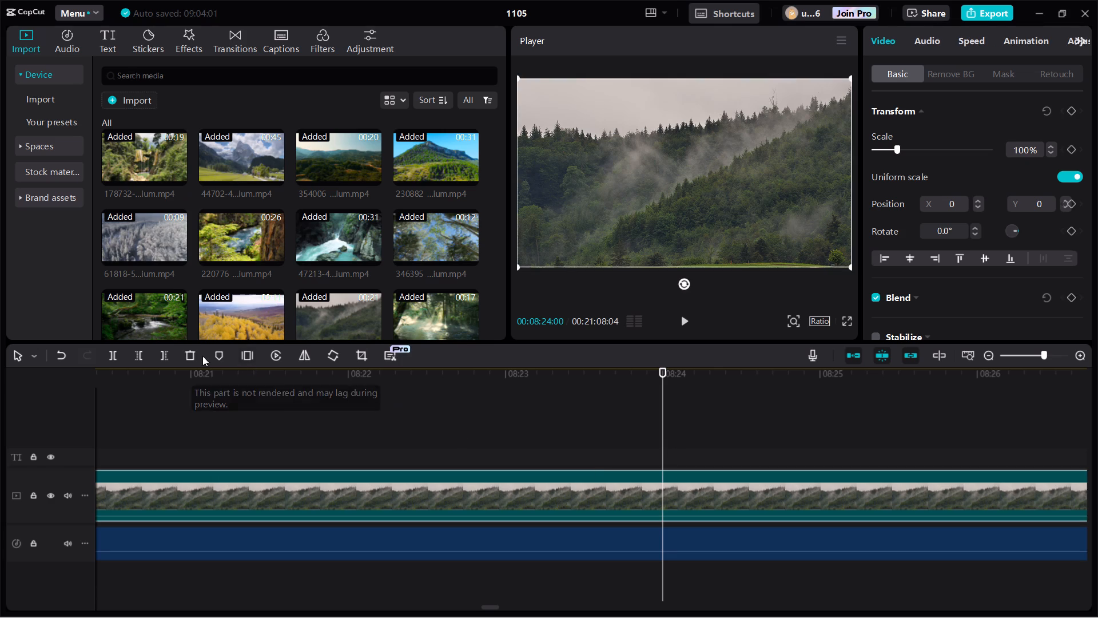
left_click(168, 351)
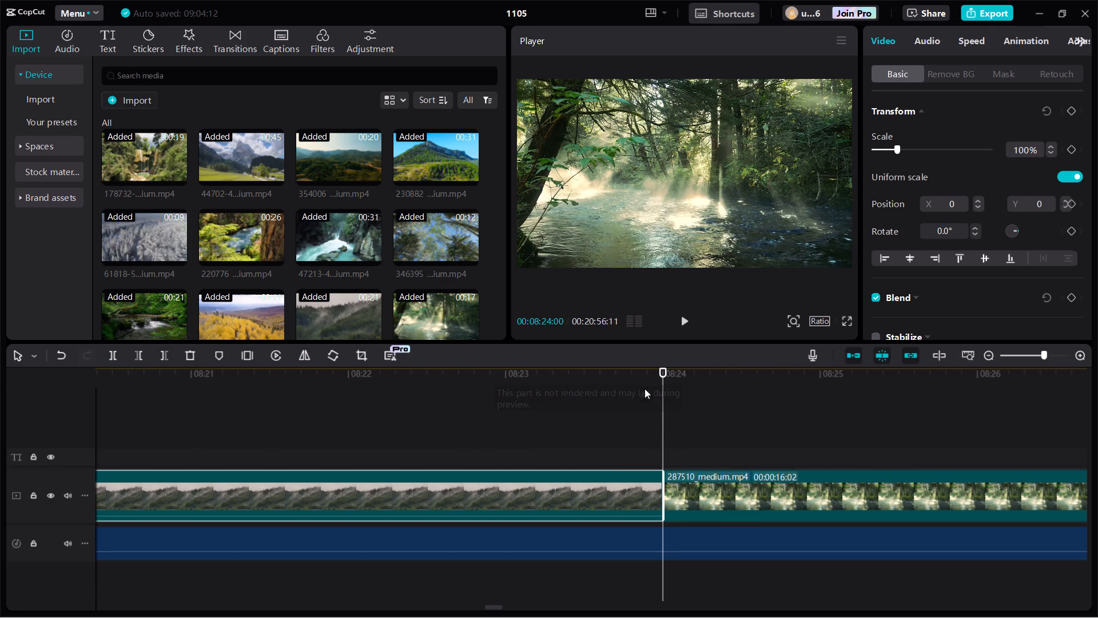
Trim away the part of clip 287510_medium after 00:08:33:00, leaving it 9 seconds long.
left_click_drag(665, 399, 756, 142)
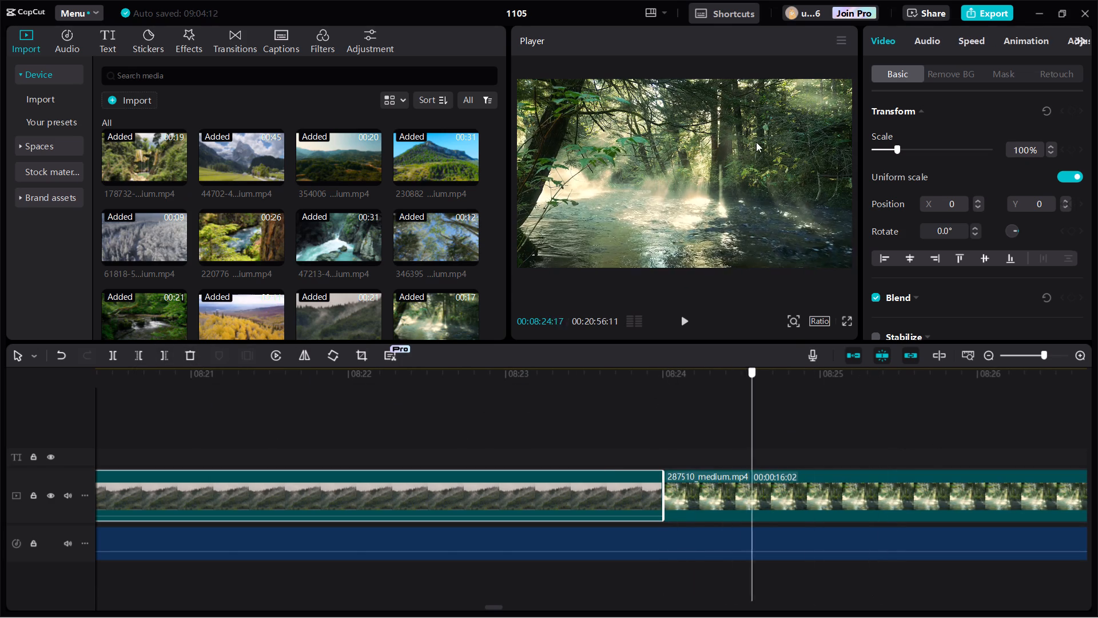
left_click_drag(756, 142, 1097, 398)
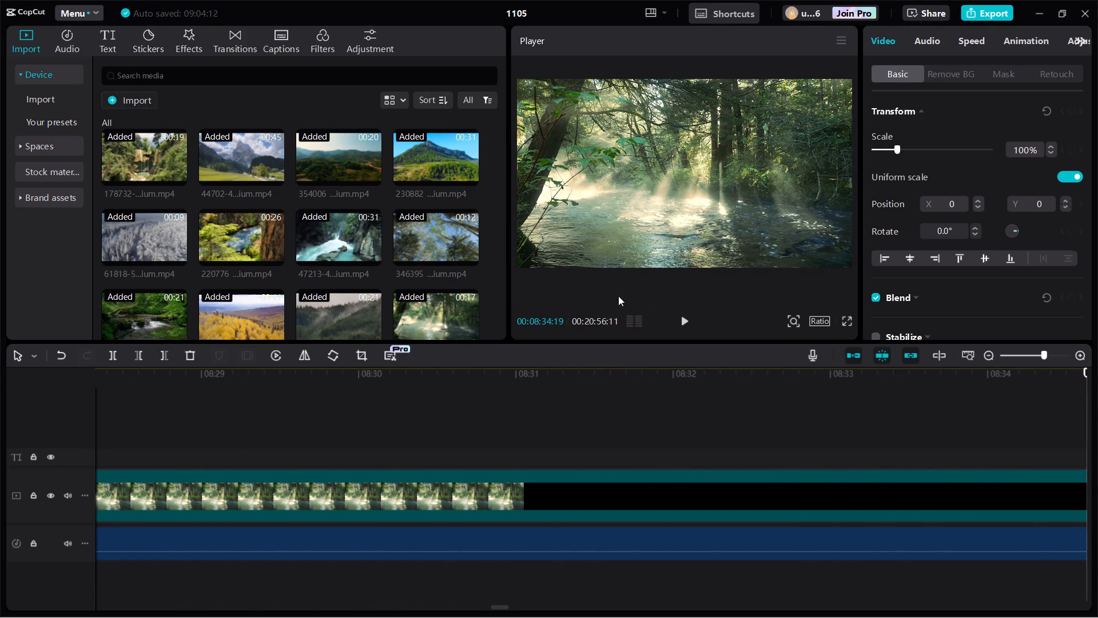
left_click(829, 374)
left_click(803, 482)
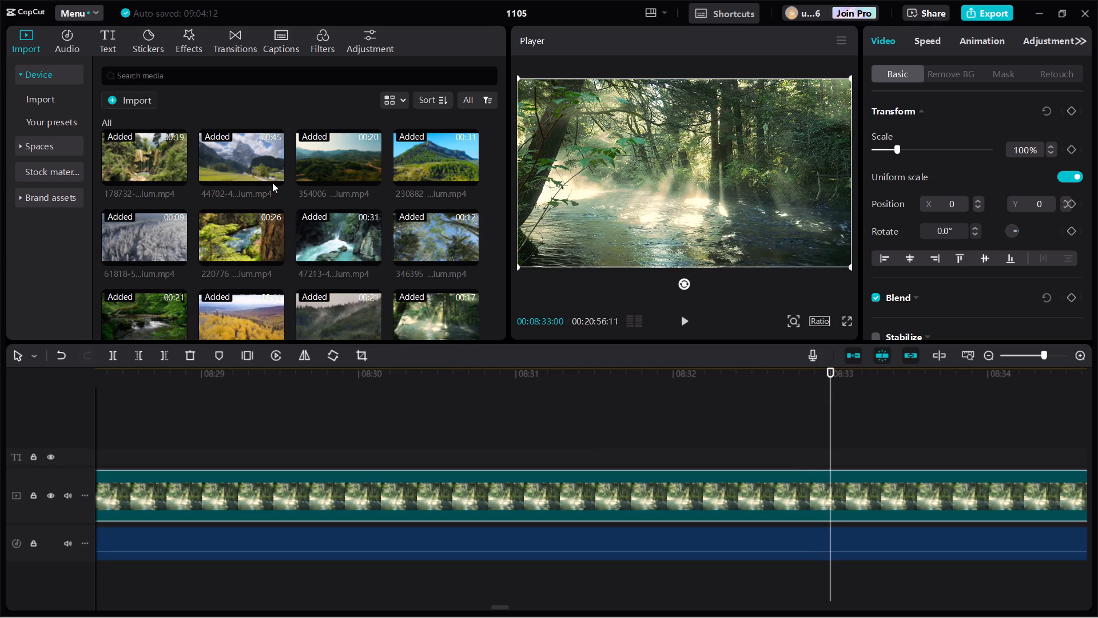
left_click(160, 353)
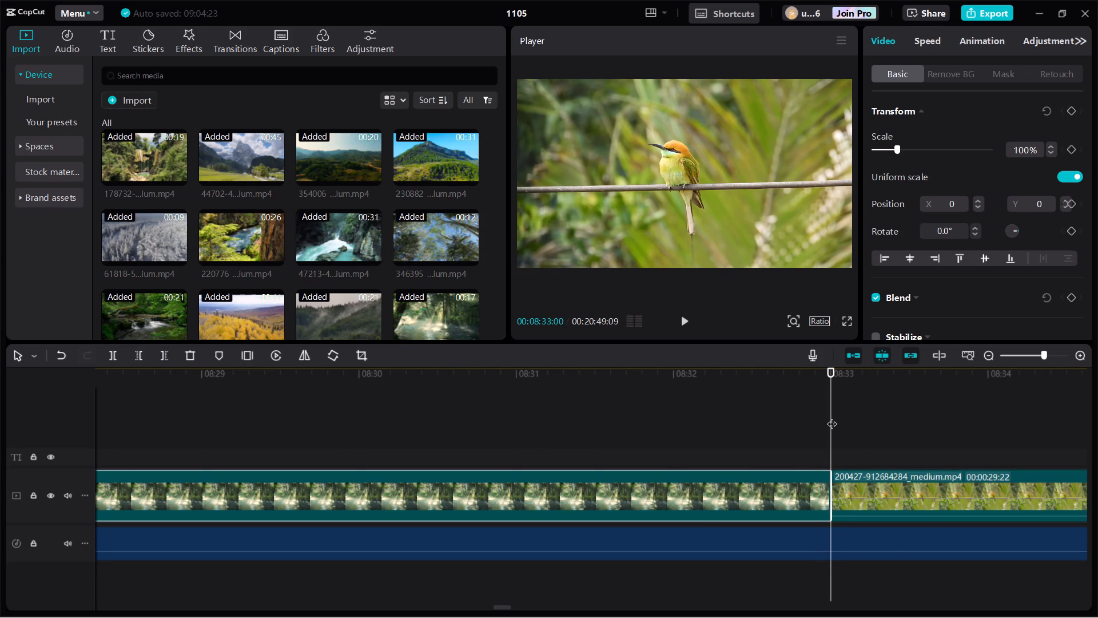
left_click_drag(832, 416, 1097, 551)
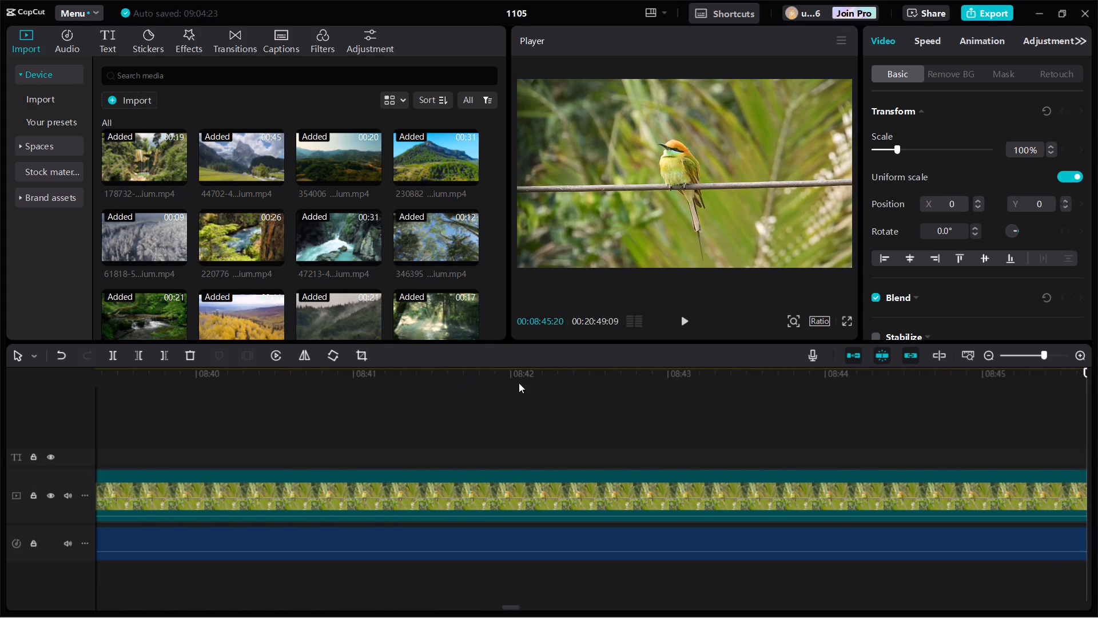
left_click(510, 374)
left_click(589, 512)
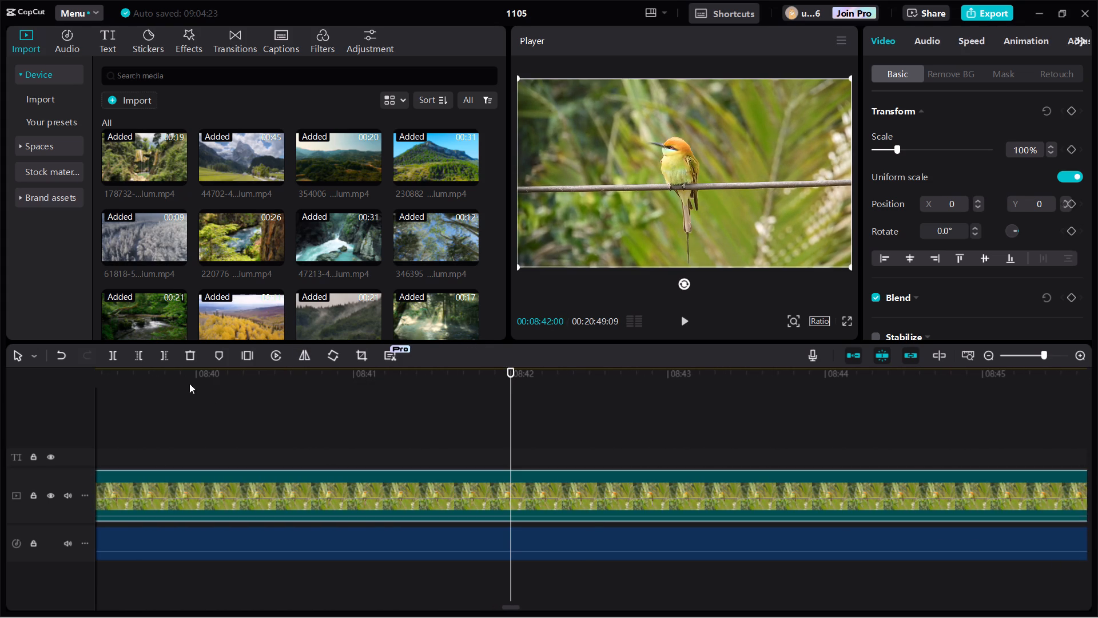
left_click(160, 353)
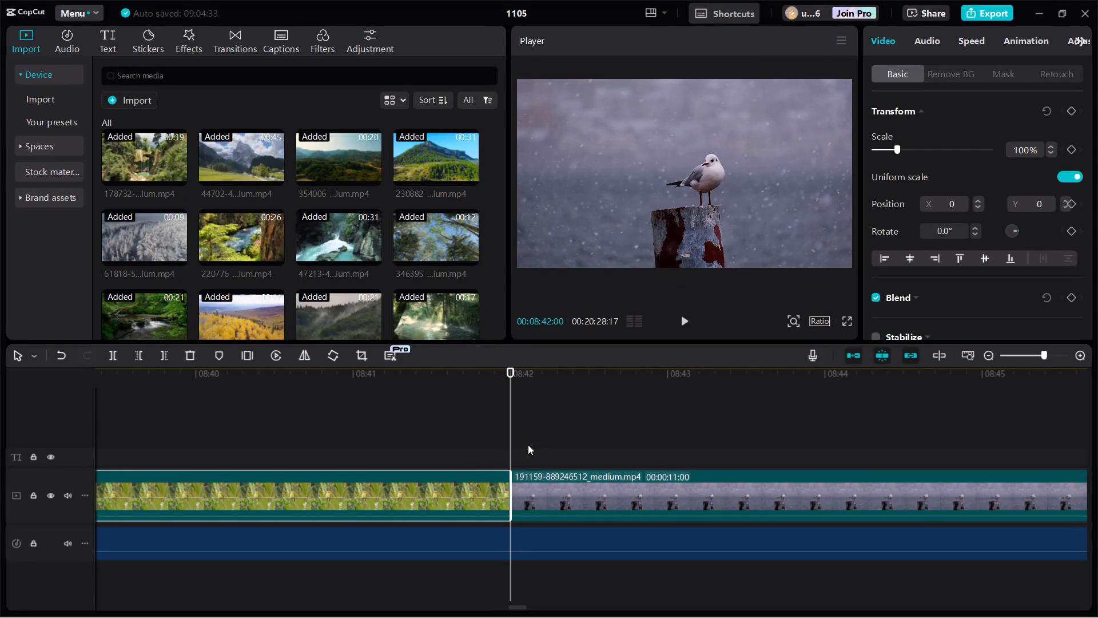
left_click_drag(507, 422, 1097, 549)
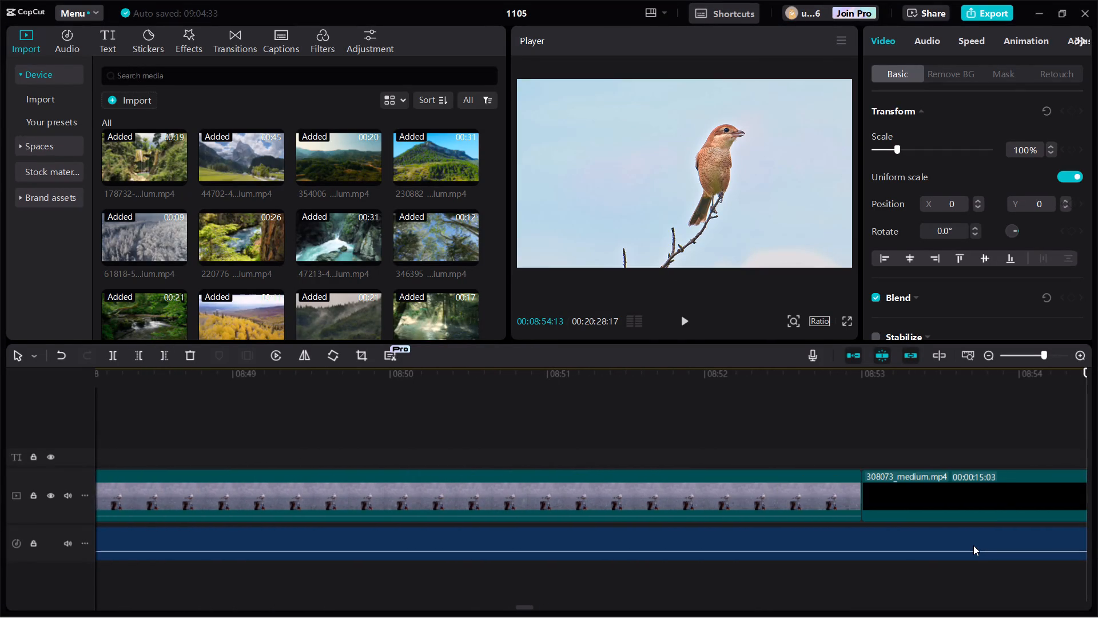
left_click(547, 377)
left_click(587, 503)
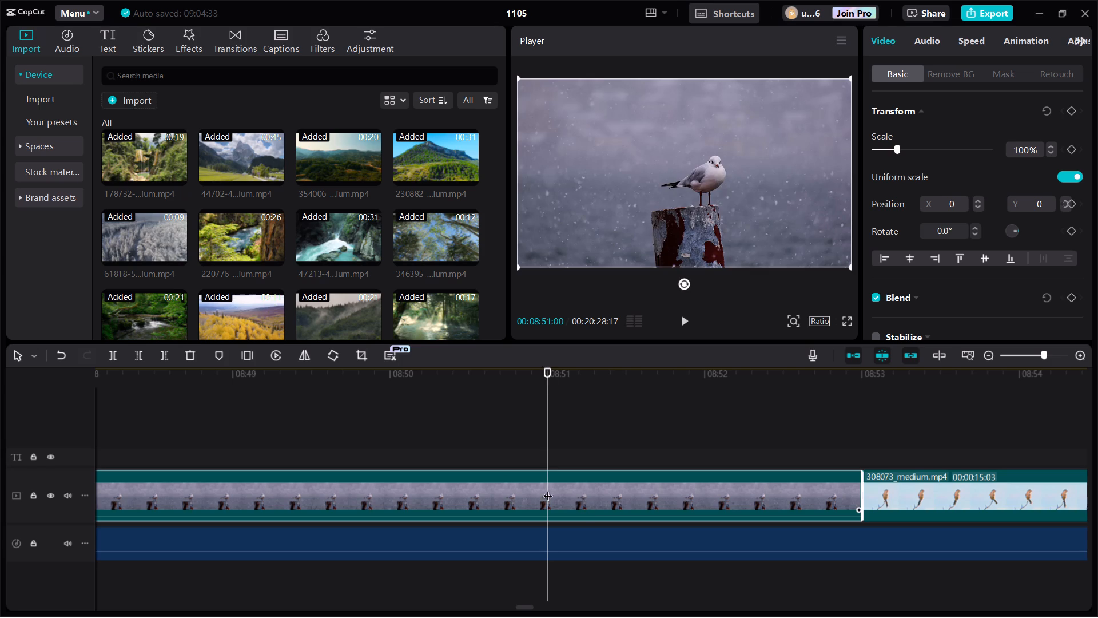
left_click(165, 350)
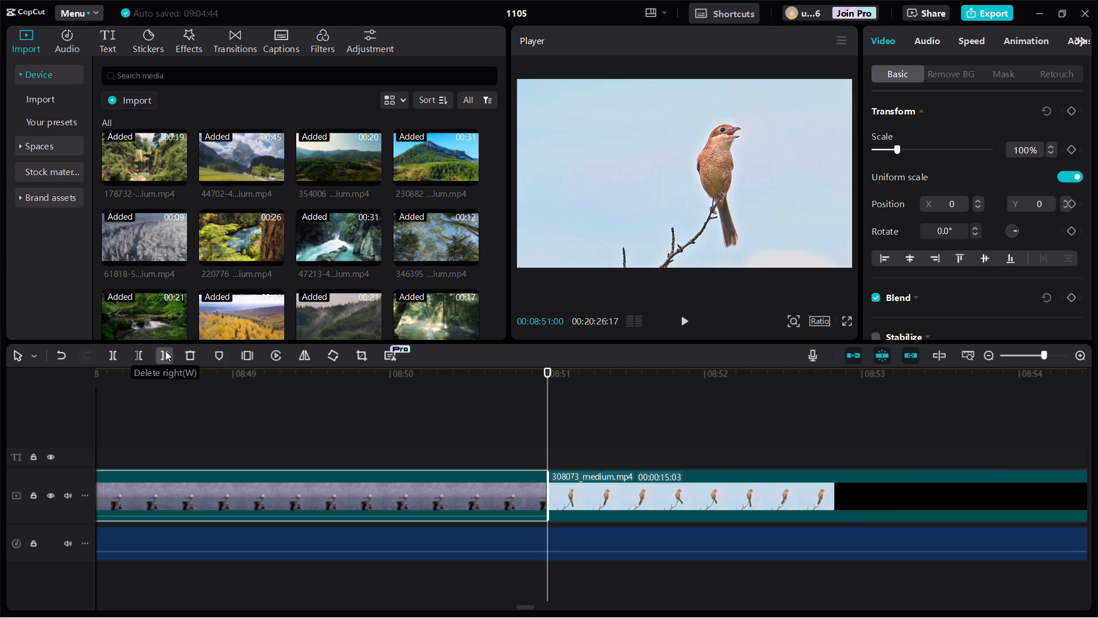
Trim away the part of clip 308073_medium after 00:09:00:00, leaving it 9 seconds long.
left_click_drag(546, 413, 615, 431)
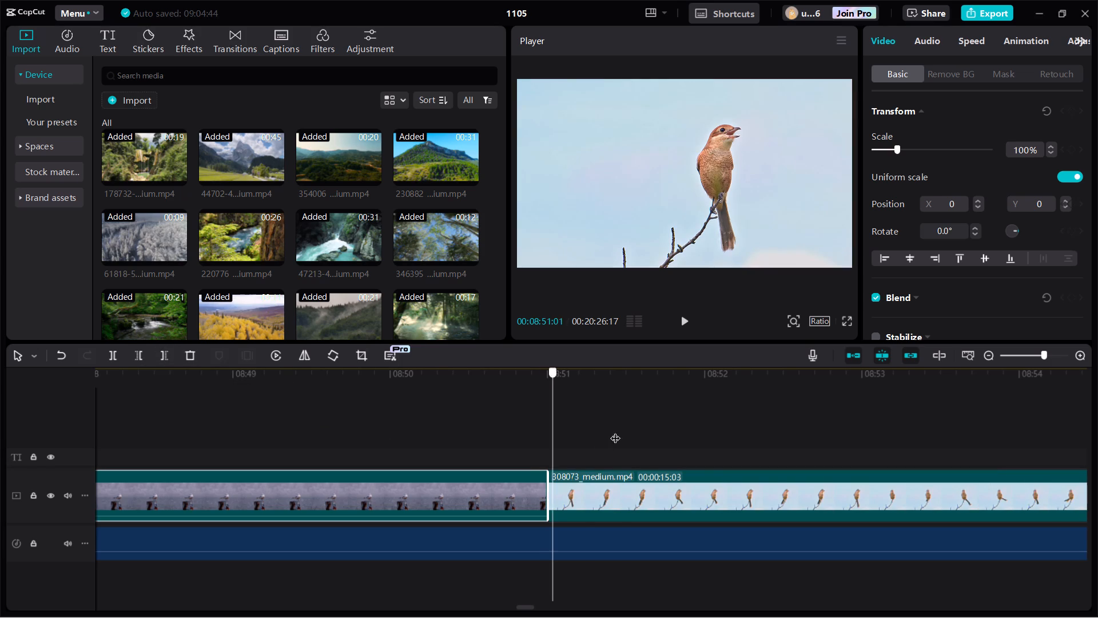
left_click_drag(615, 431, 1097, 603)
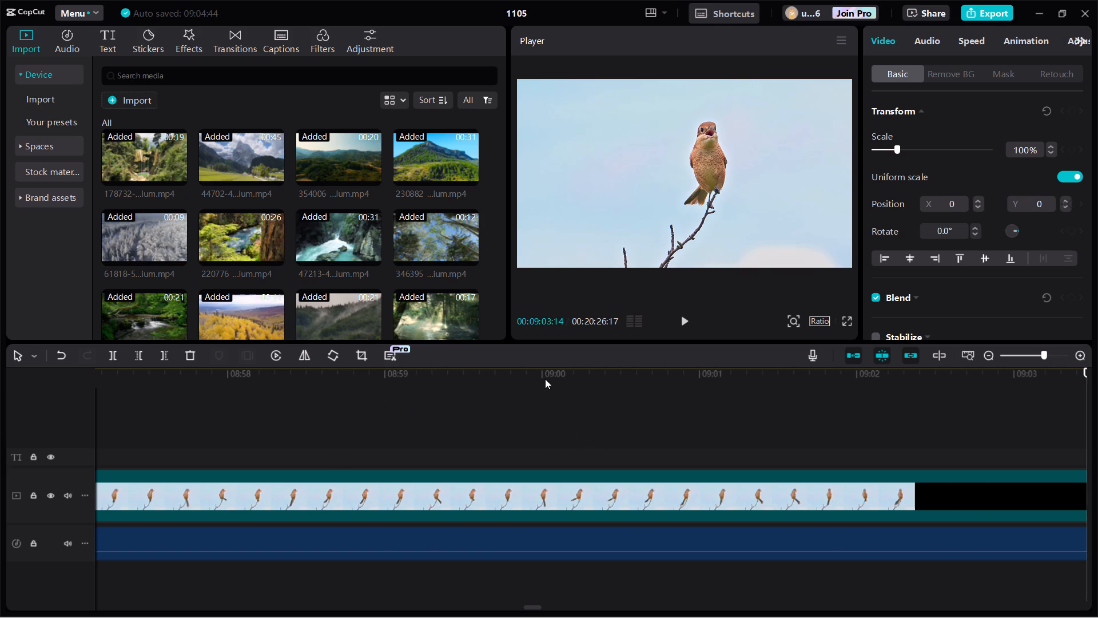
left_click(544, 377)
left_click(590, 500)
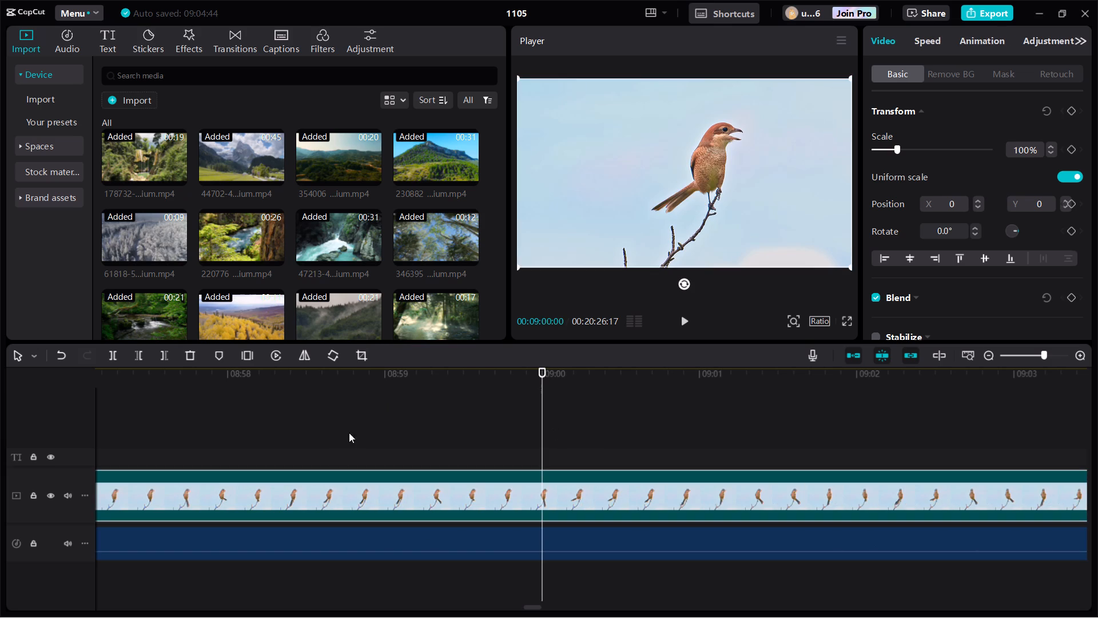
left_click(165, 356)
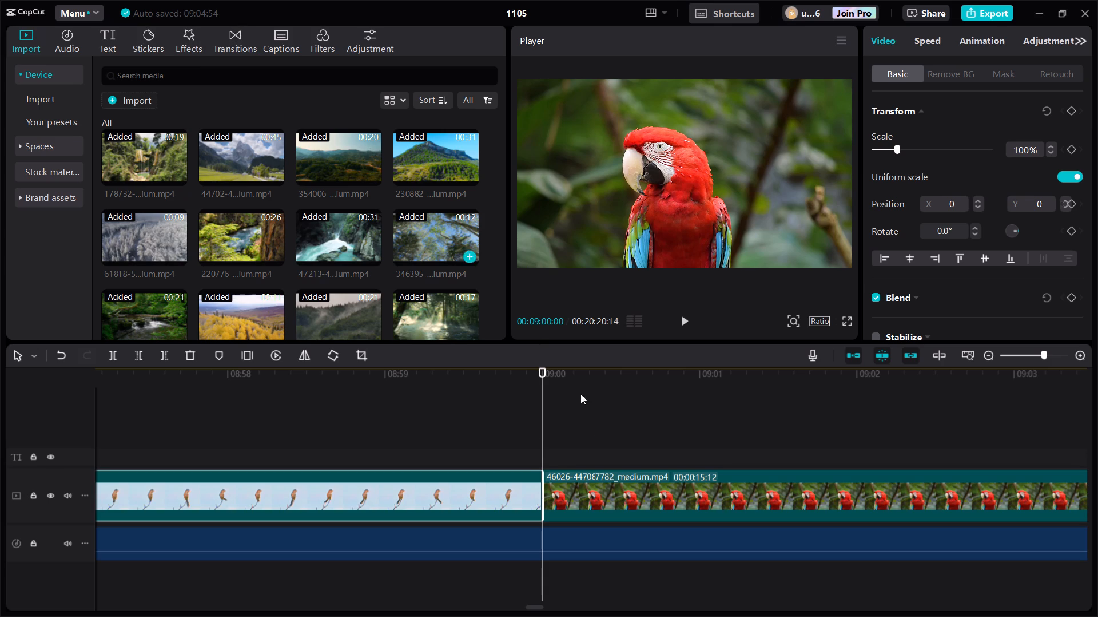
left_click_drag(542, 426, 1097, 592)
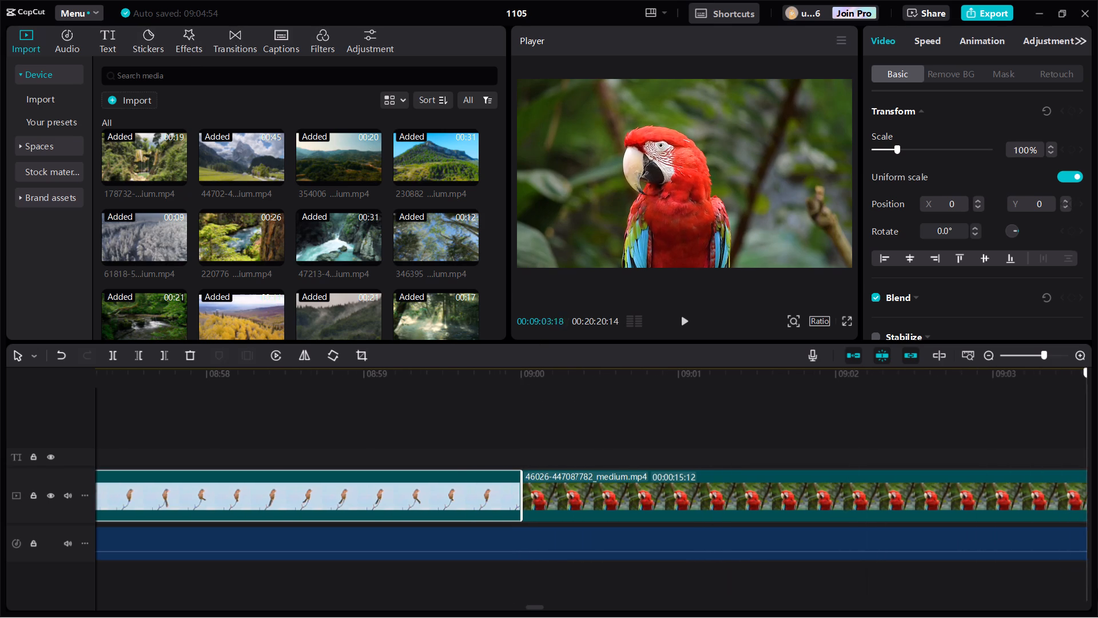
left_click_drag(1097, 592, 1097, 595)
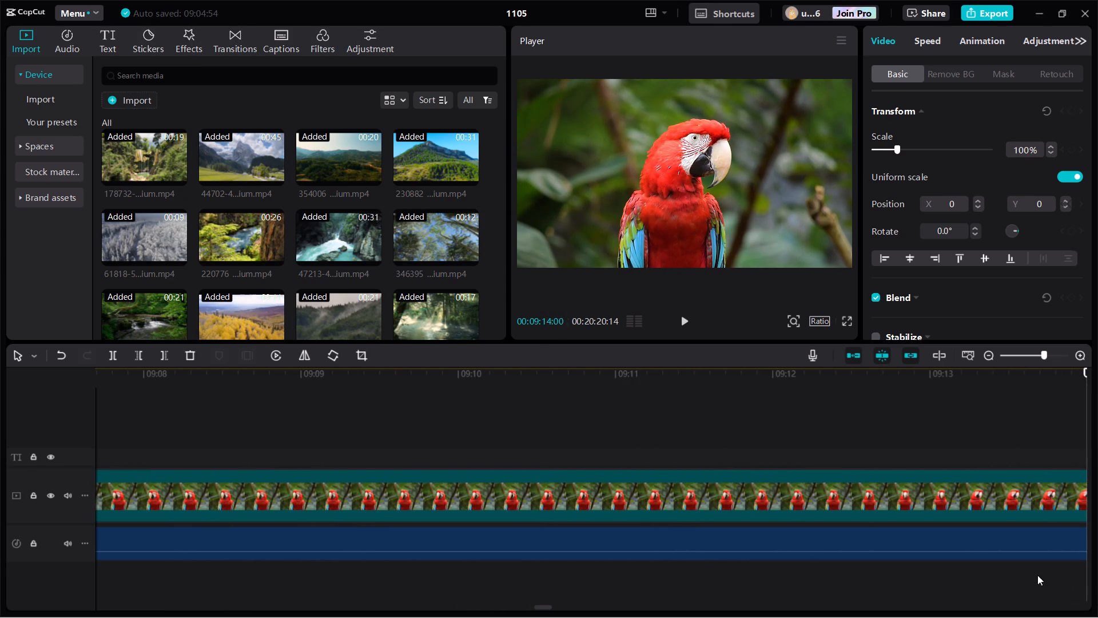
left_click(305, 378)
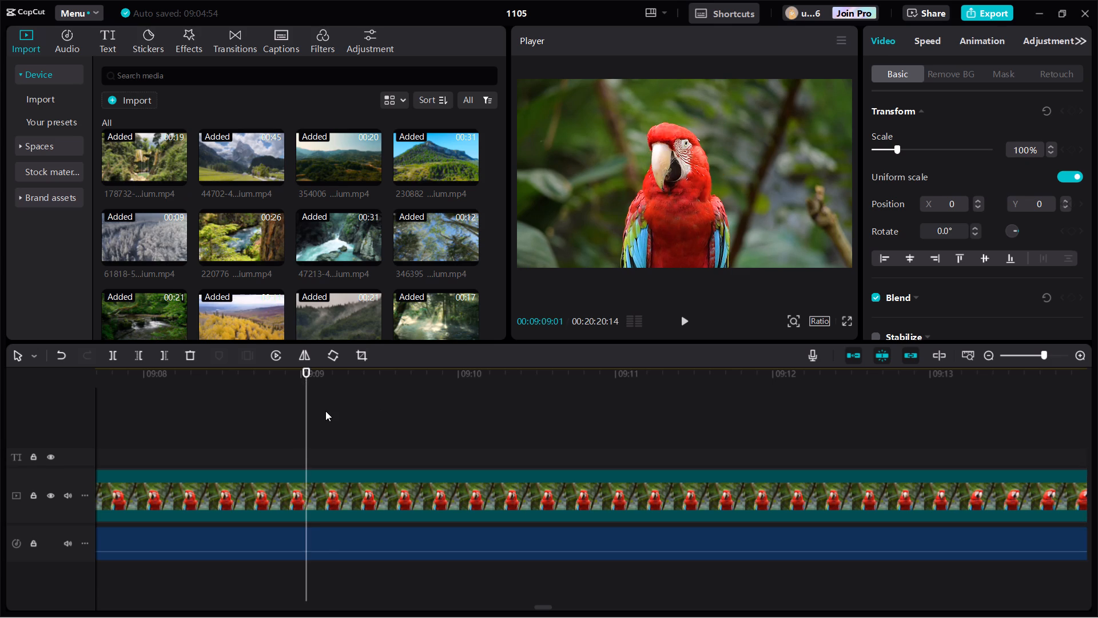
left_click(325, 411)
left_click(303, 377)
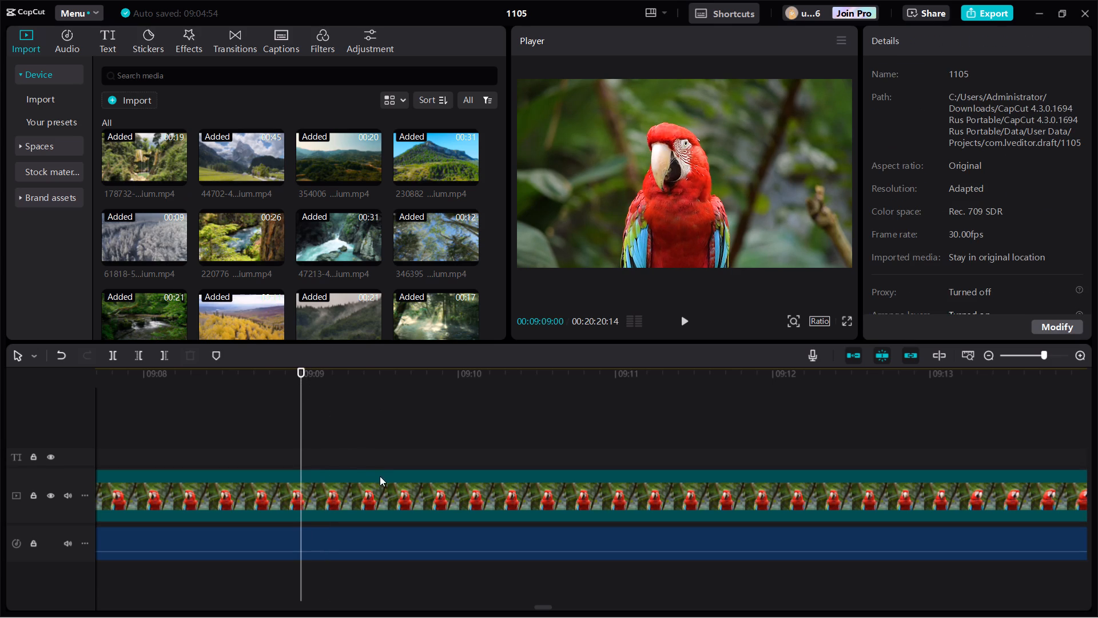
left_click(396, 488)
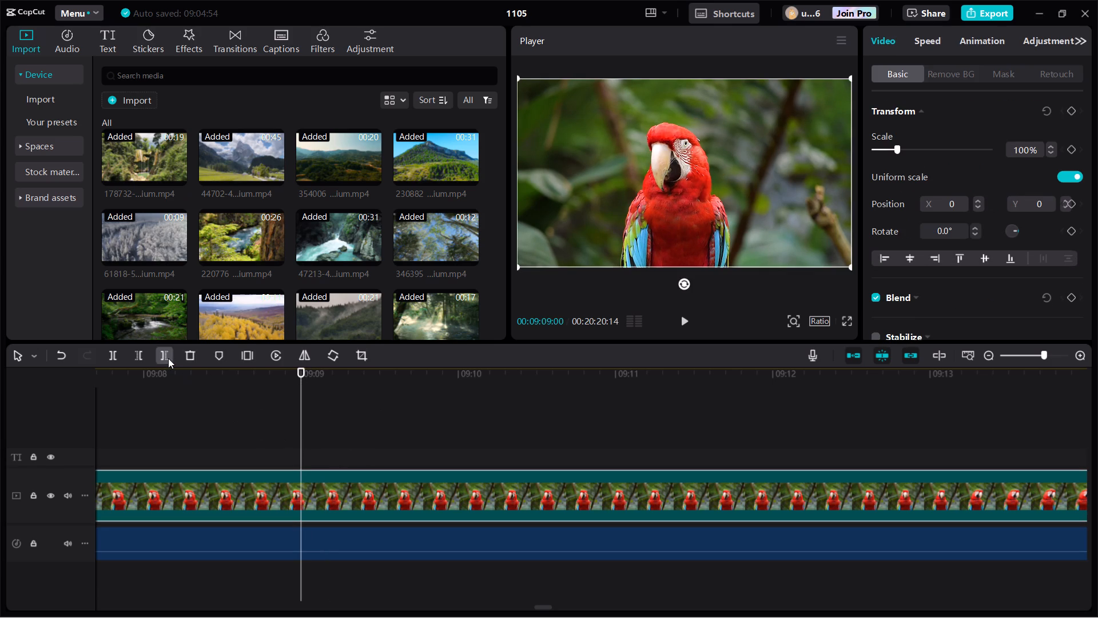
left_click(168, 358)
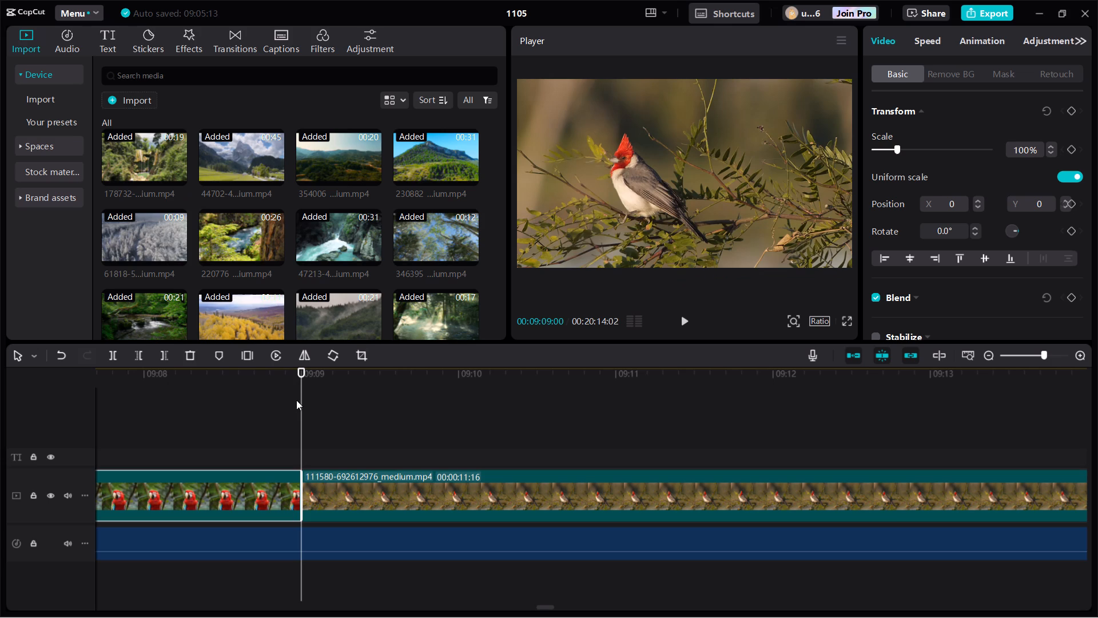
left_click_drag(301, 399, 1097, 558)
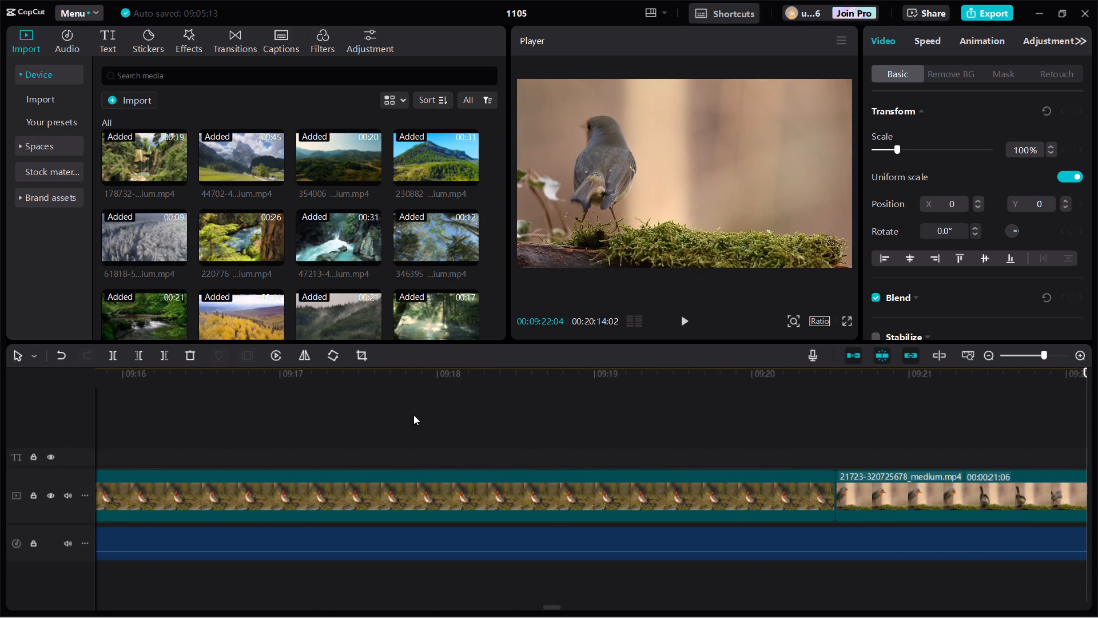
left_click(436, 374)
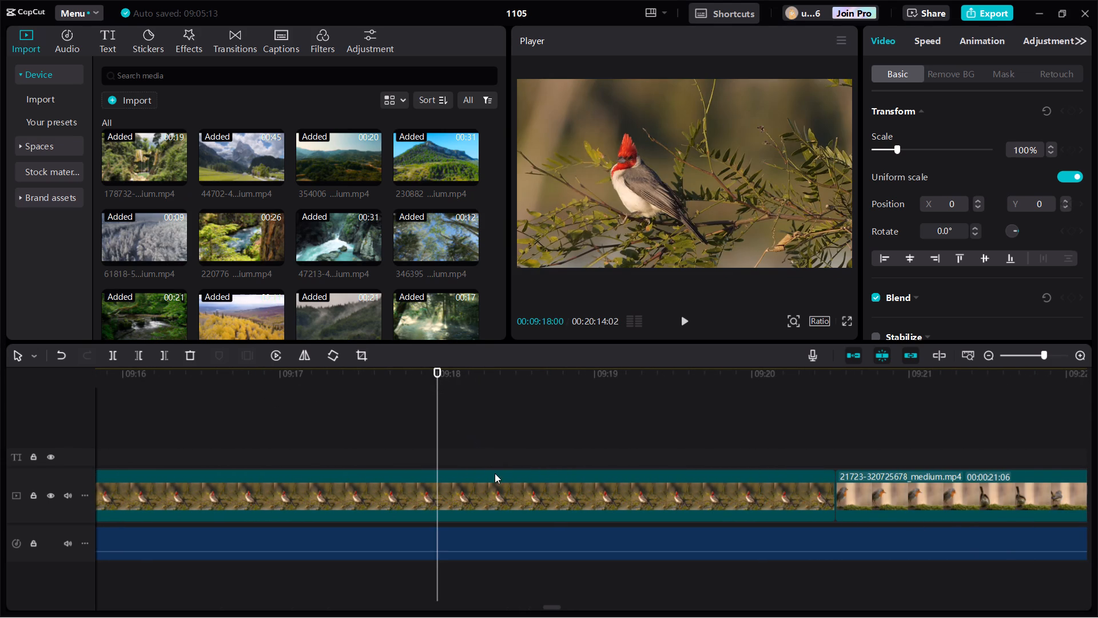
left_click(495, 491)
left_click(160, 358)
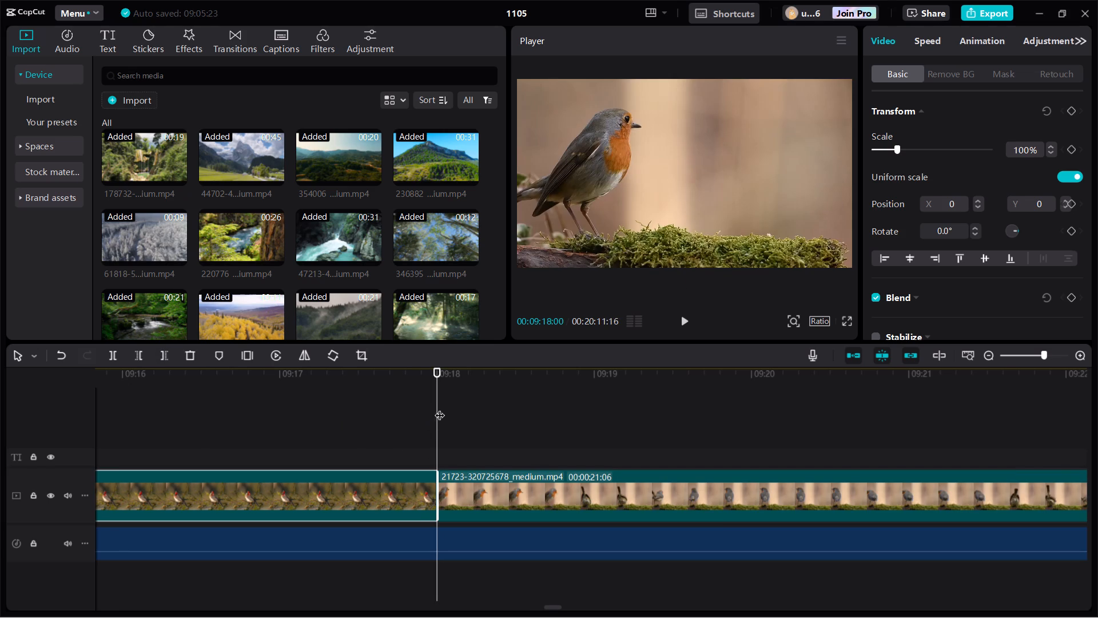
left_click_drag(440, 407, 1096, 617)
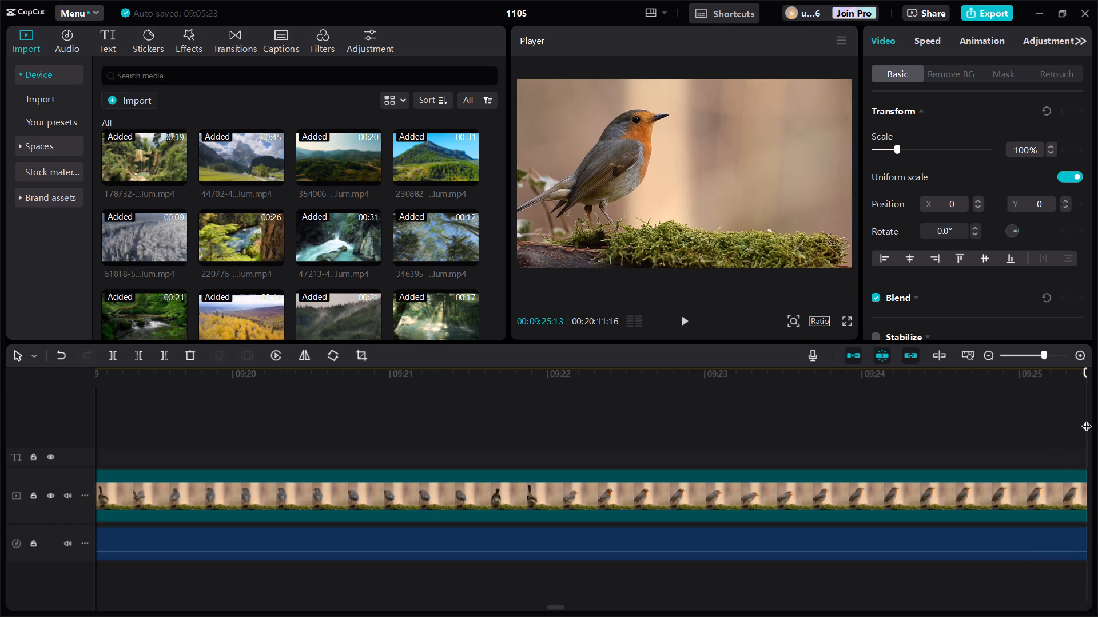
left_click_drag(1087, 418, 757, 417)
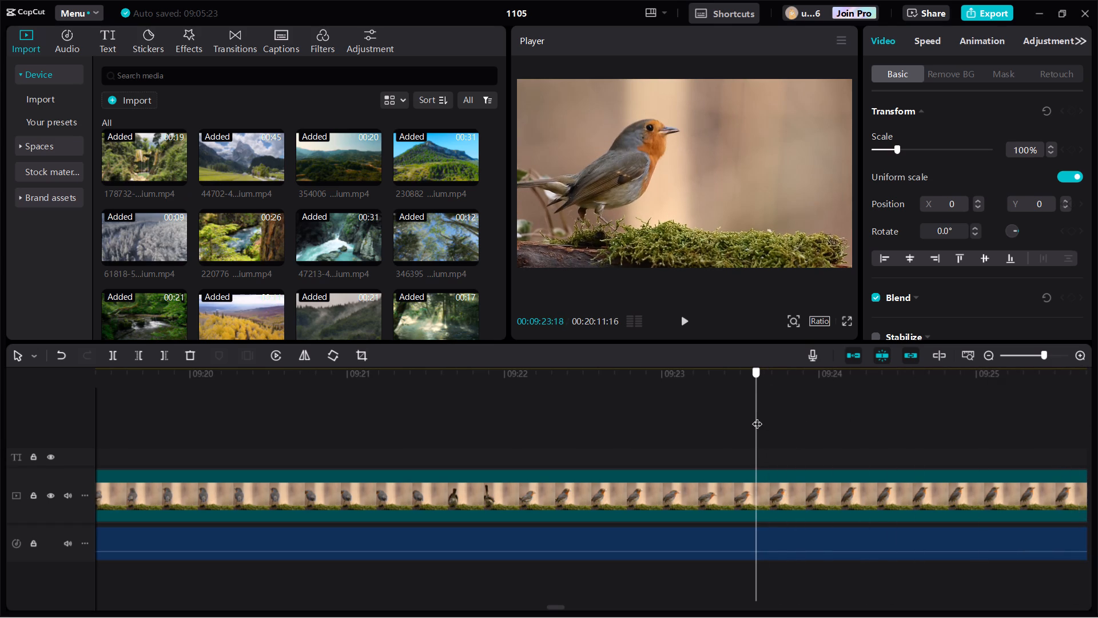
left_click_drag(757, 417, 100, 415)
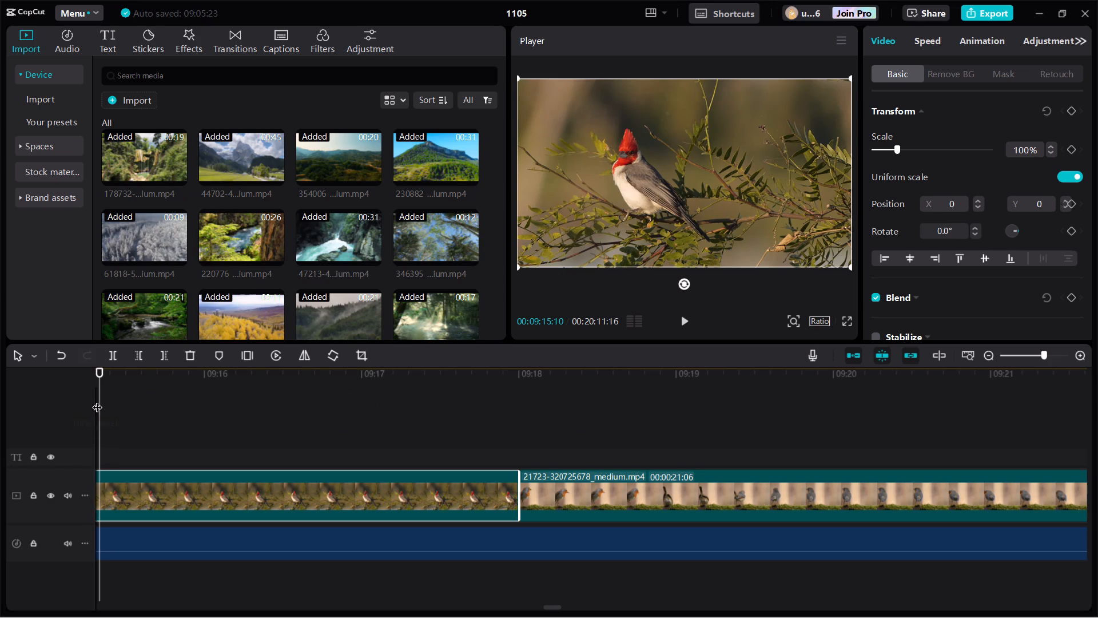
left_click_drag(100, 398, 878, 467)
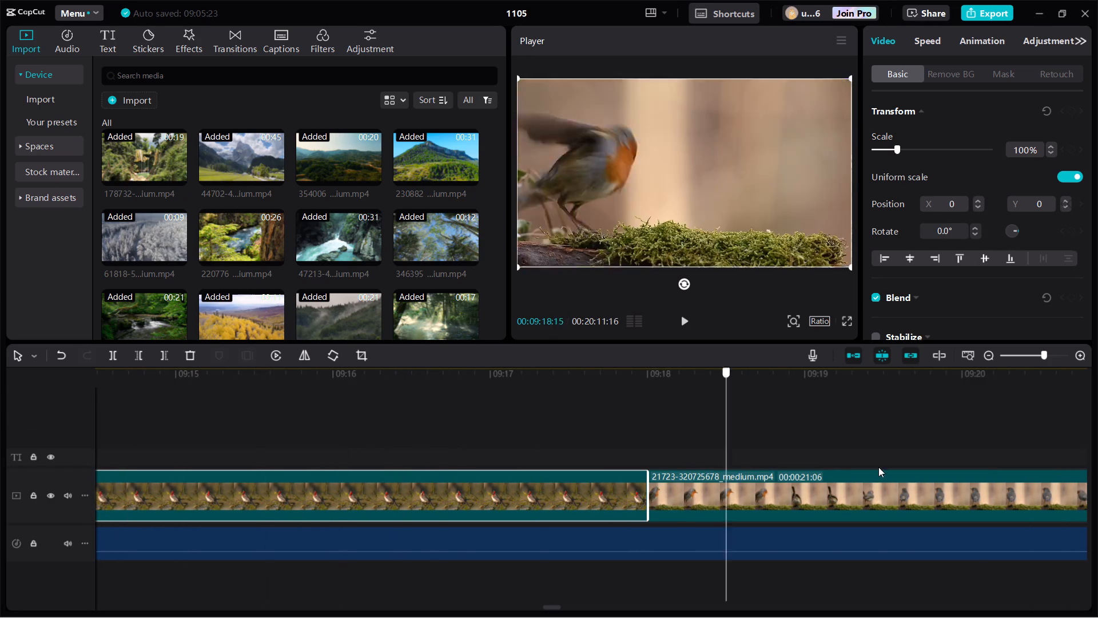
left_click_drag(878, 467, 1093, 496)
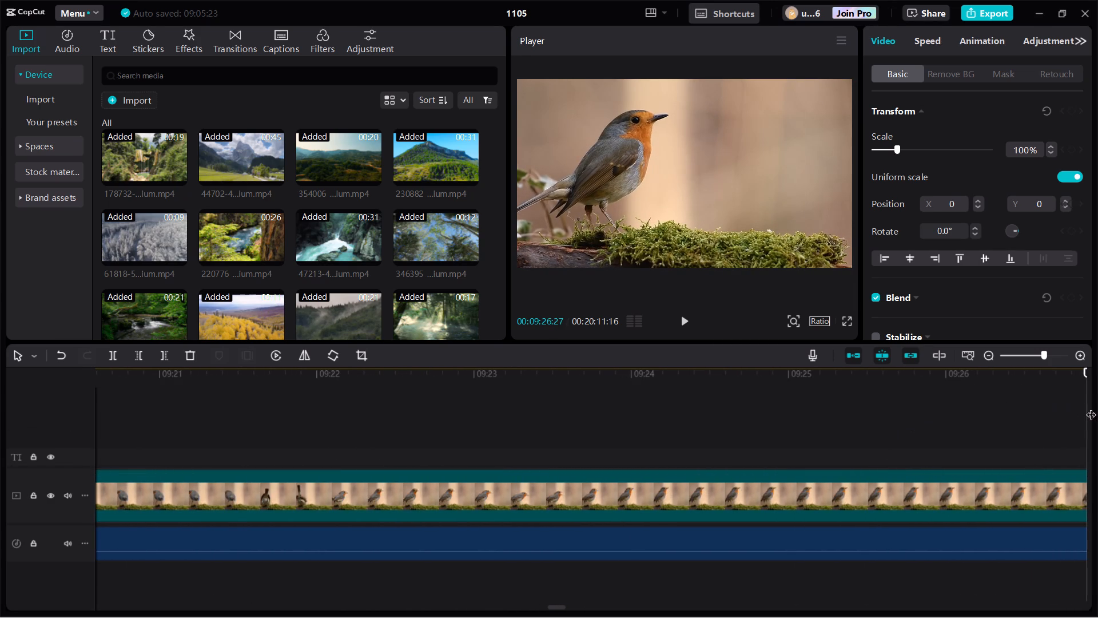
left_click(1002, 408)
left_click_drag(1002, 408, 1097, 431)
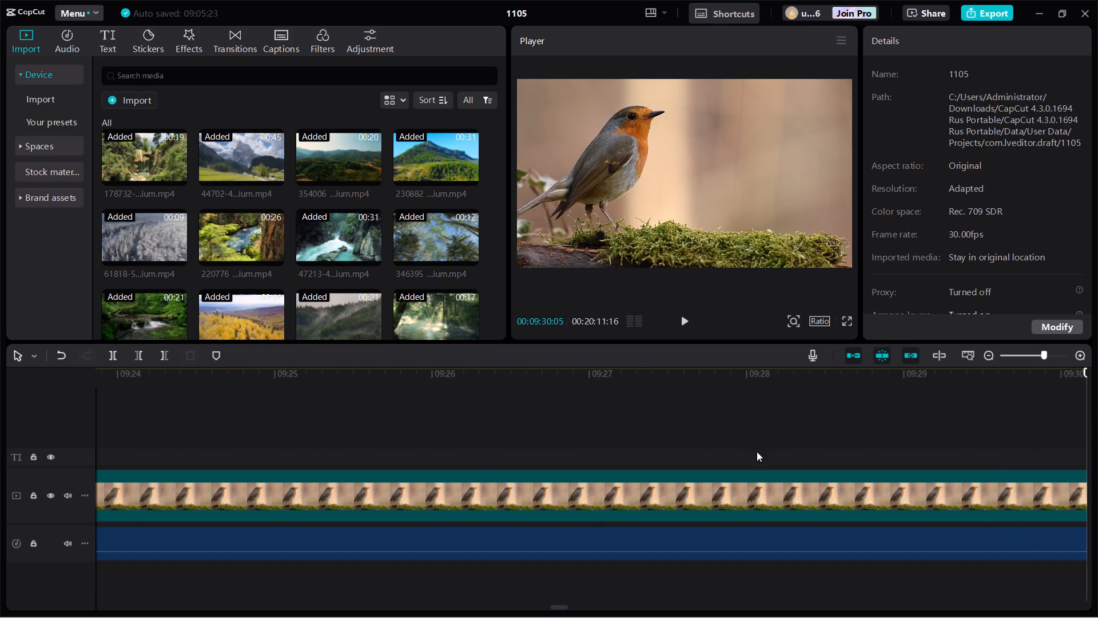
left_click(592, 378)
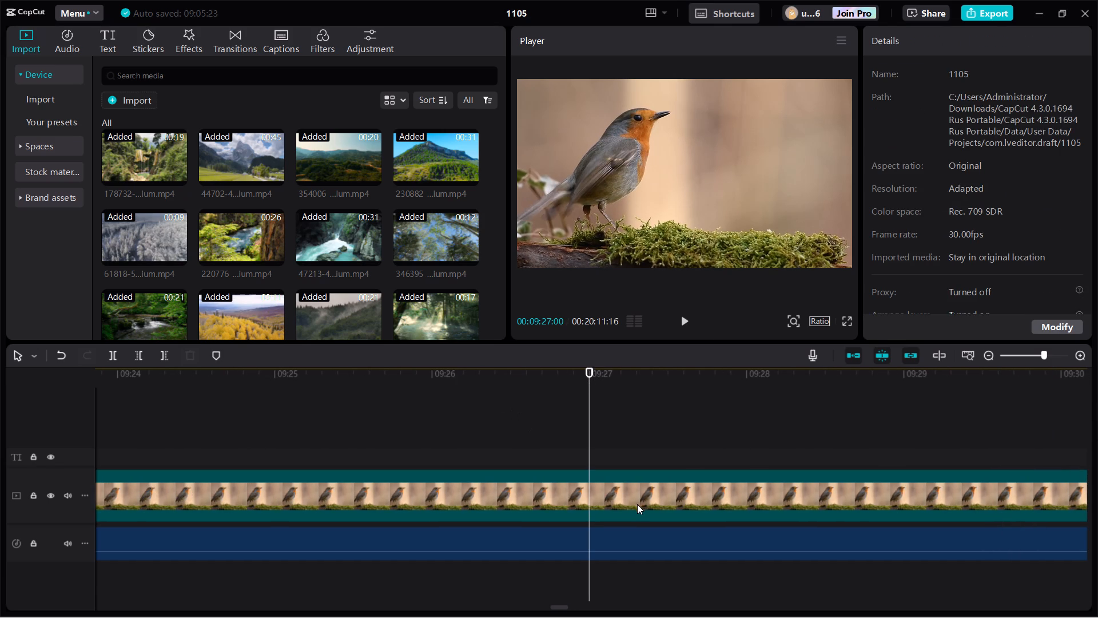
left_click(637, 501)
left_click(165, 356)
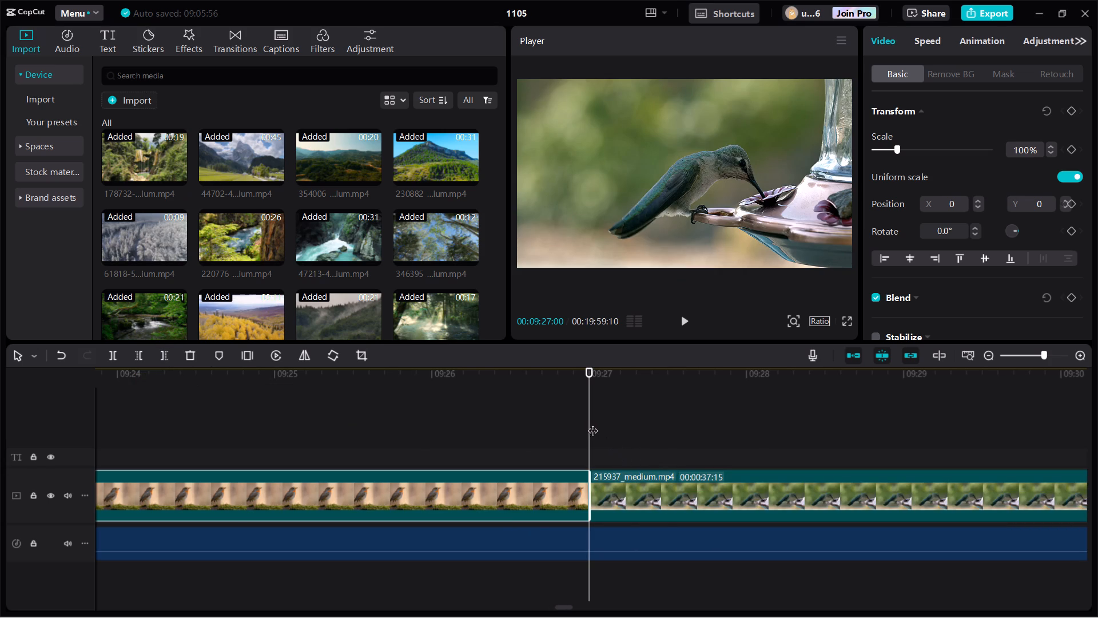
Trim away the part of clip 215937_medium after 00:09:36:00, leaving it 9 seconds long.
left_click_drag(590, 418, 1077, 509)
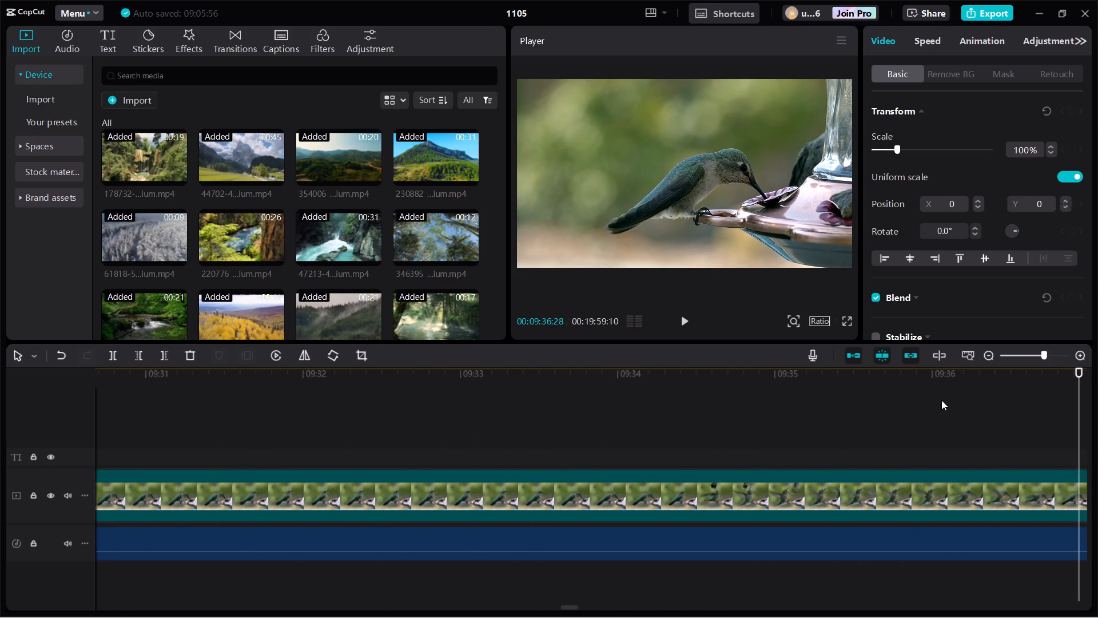
left_click(934, 375)
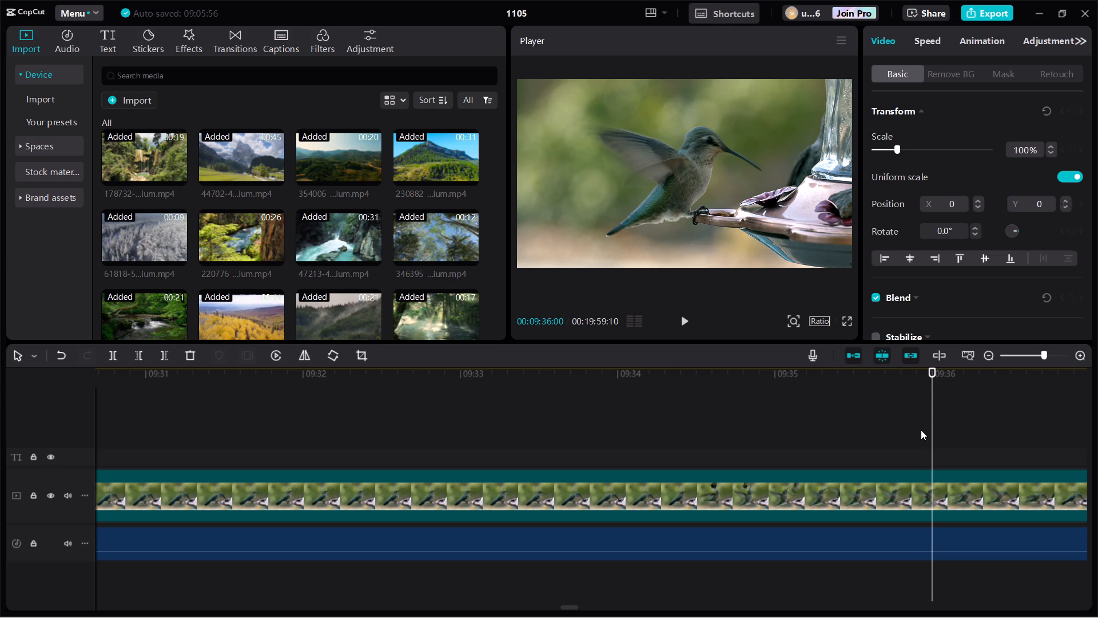
left_click(166, 351)
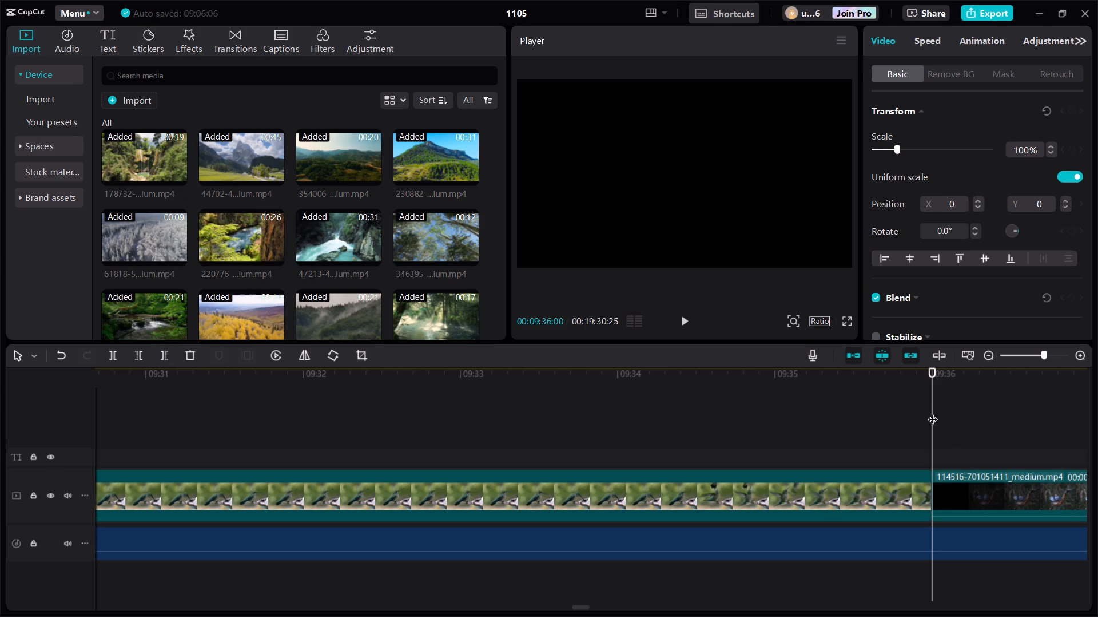
left_click_drag(933, 412, 1097, 408)
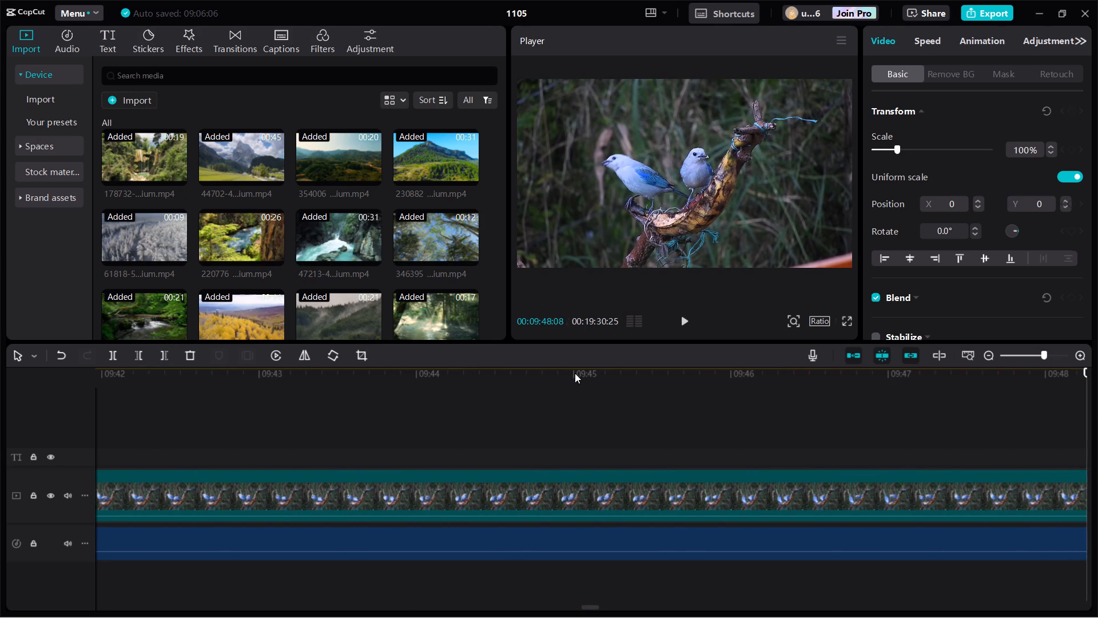
left_click(575, 373)
left_click(626, 493)
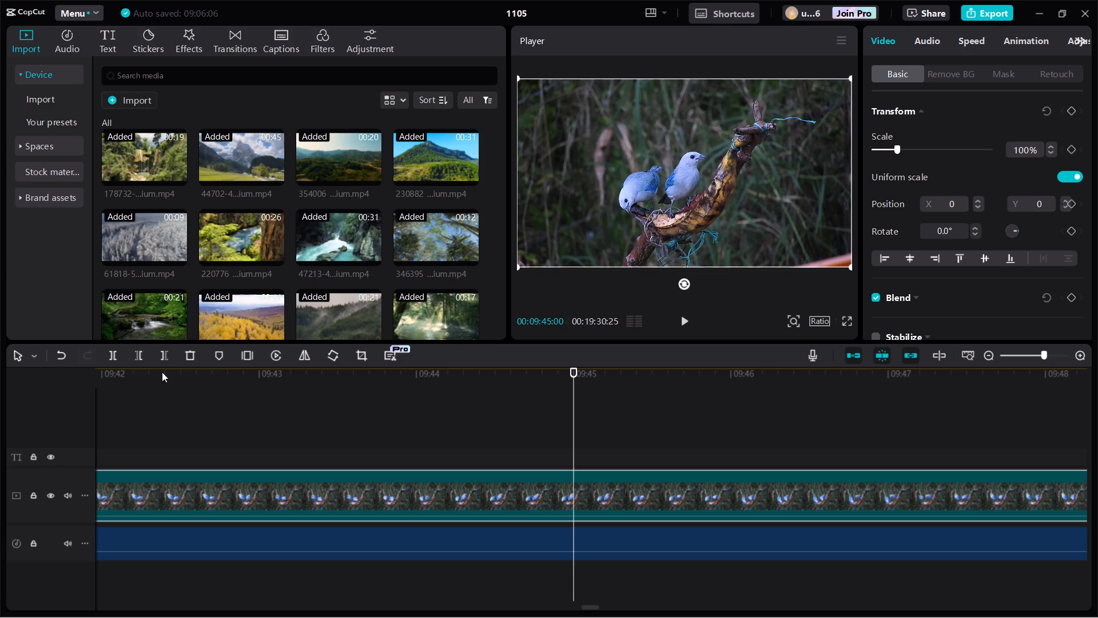
left_click(165, 358)
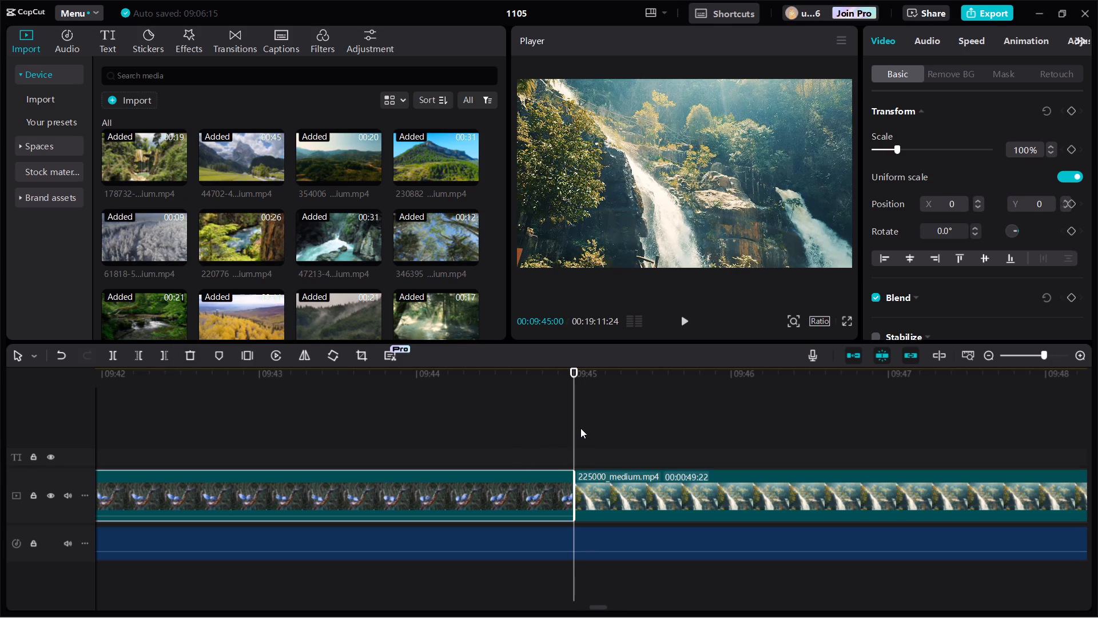
Trim away the part of clip 225000_medium after 00:09:54:00, leaving it 9 seconds long.
left_click_drag(577, 404, 871, 448)
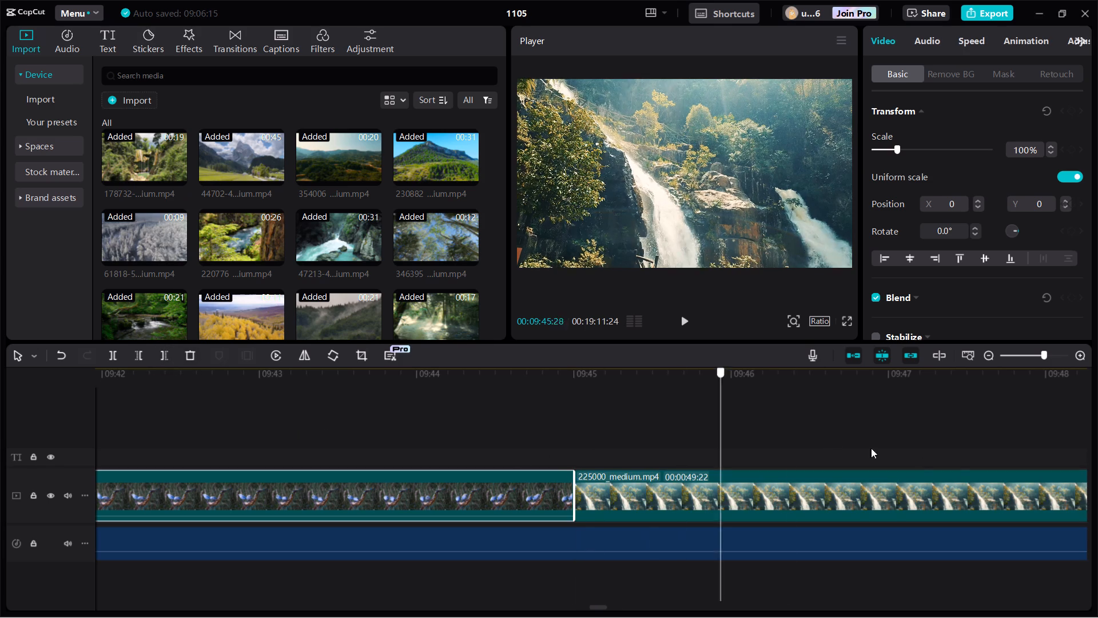
left_click_drag(871, 448, 1097, 524)
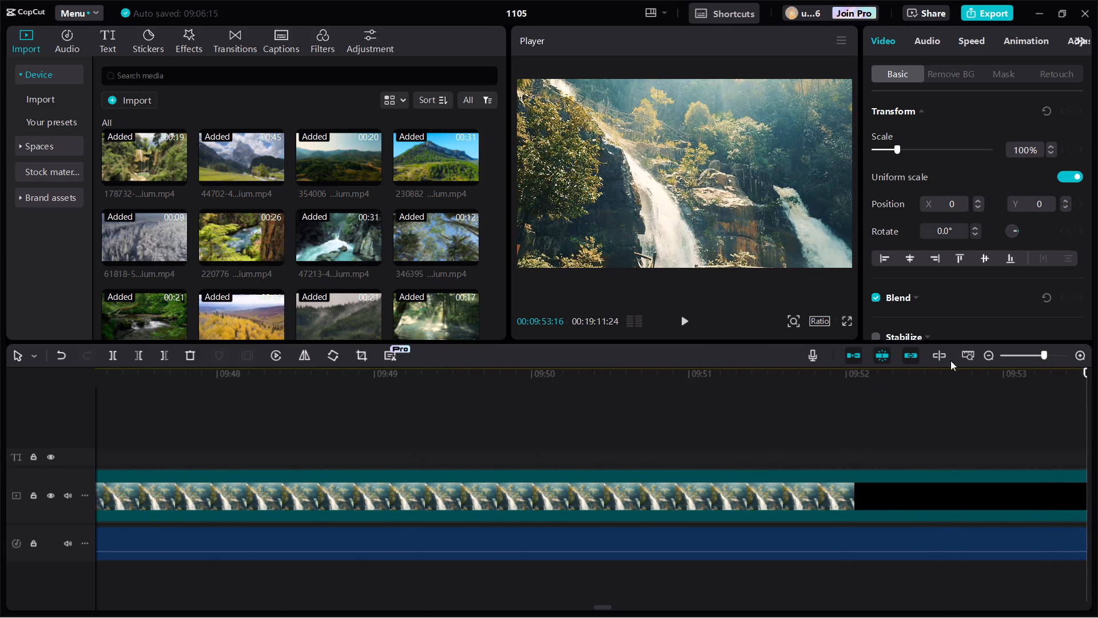
left_click_drag(1088, 422, 1097, 425)
left_click(729, 374)
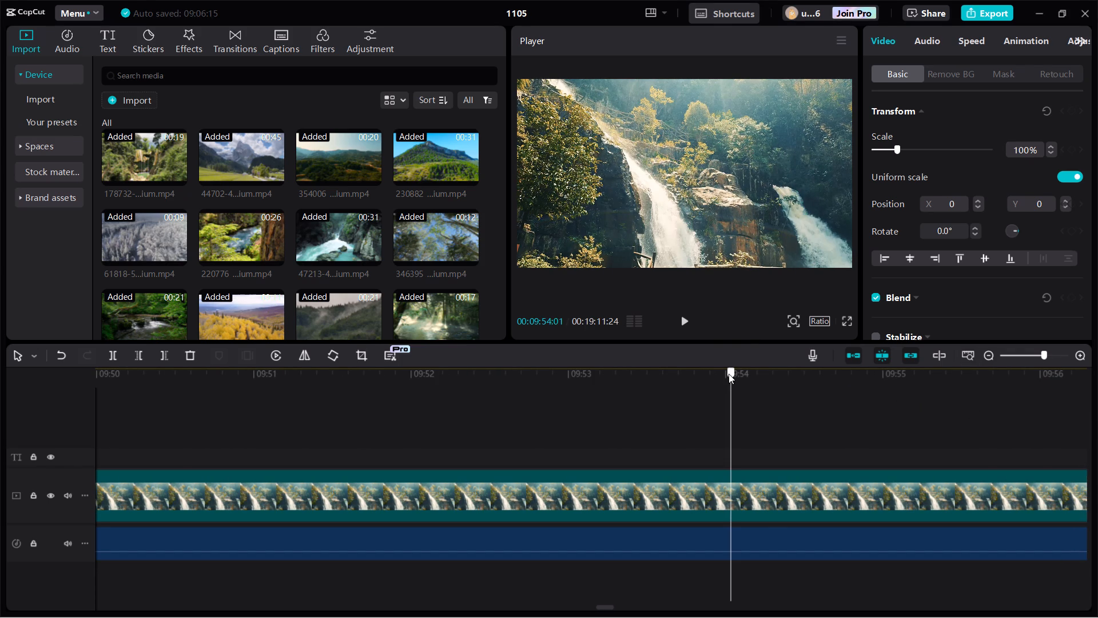
left_click(773, 477)
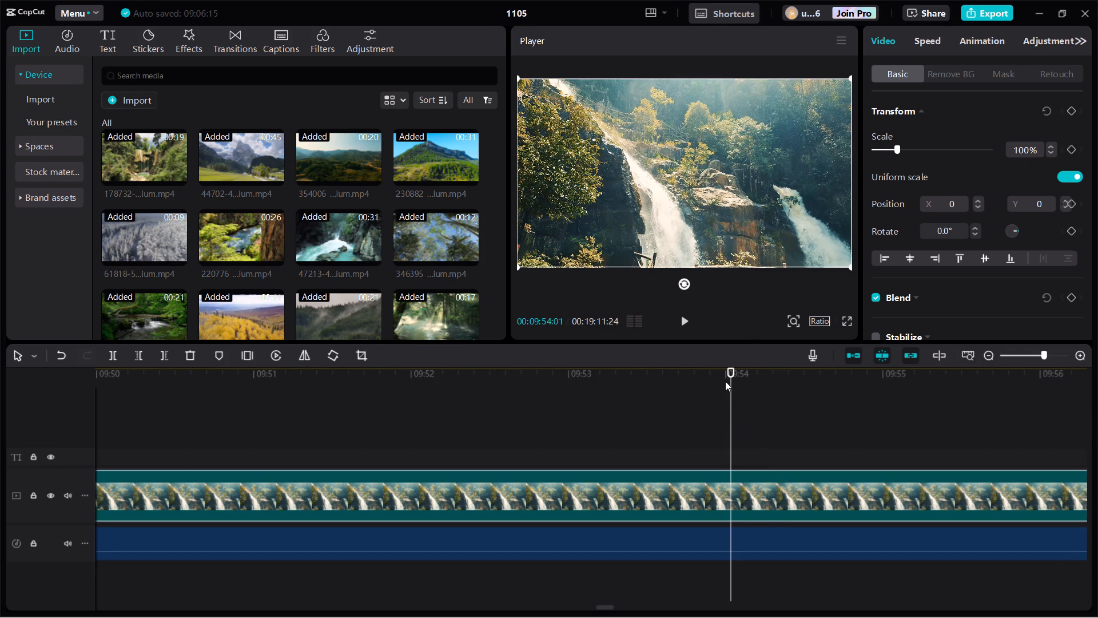
left_click(726, 381)
left_click(769, 512)
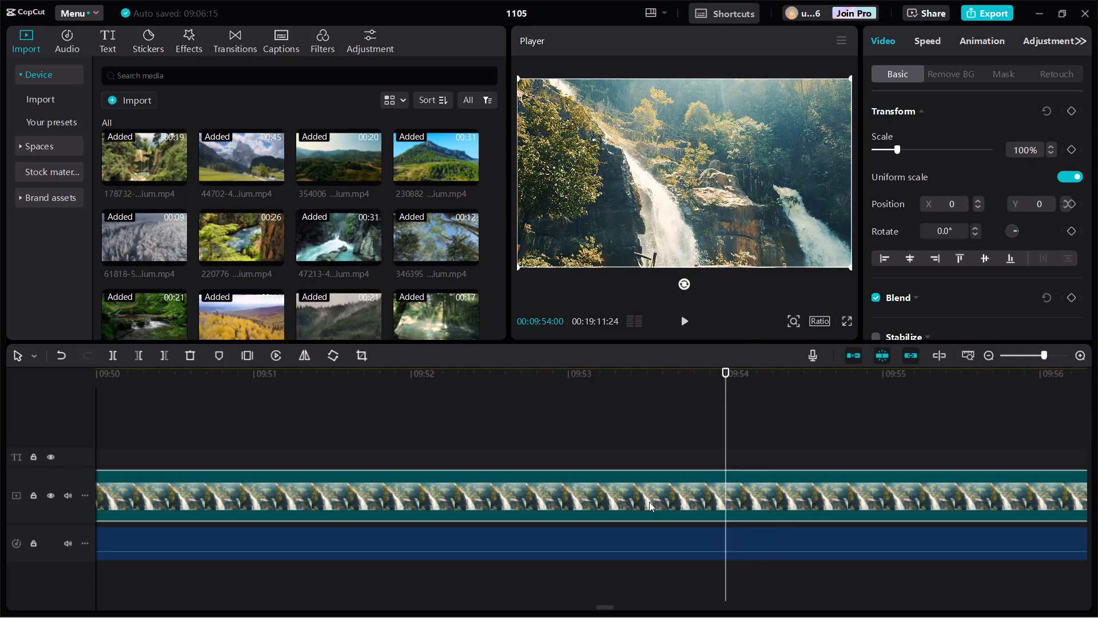
left_click(161, 356)
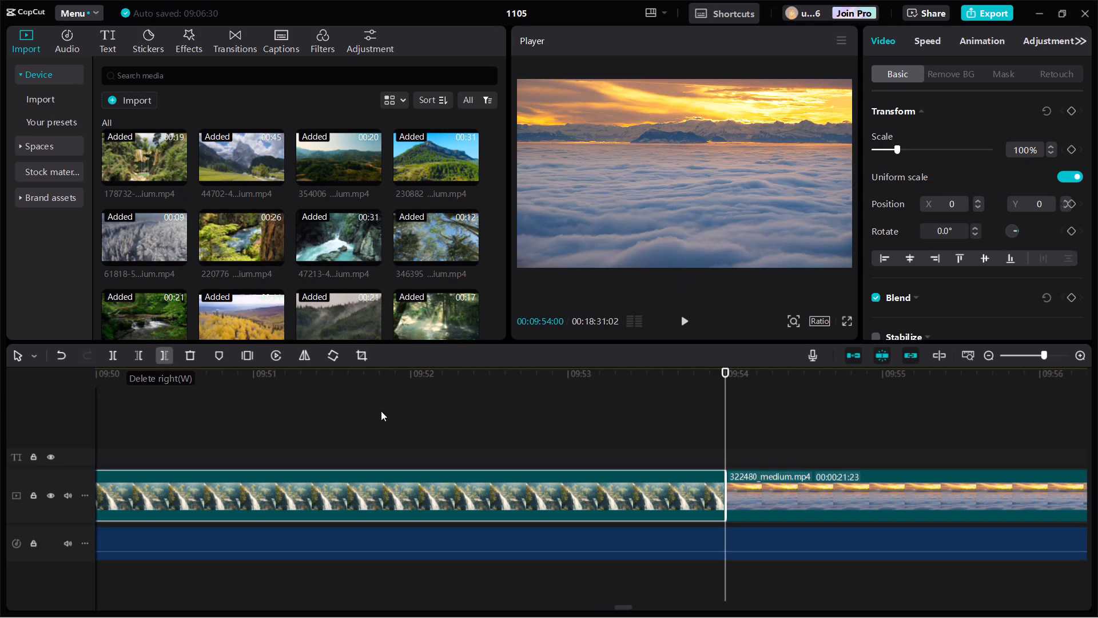
Trim away the part of clip 322480_medium after 00:10:06:00, leaving it 12 seconds long.
left_click_drag(725, 431, 958, 474)
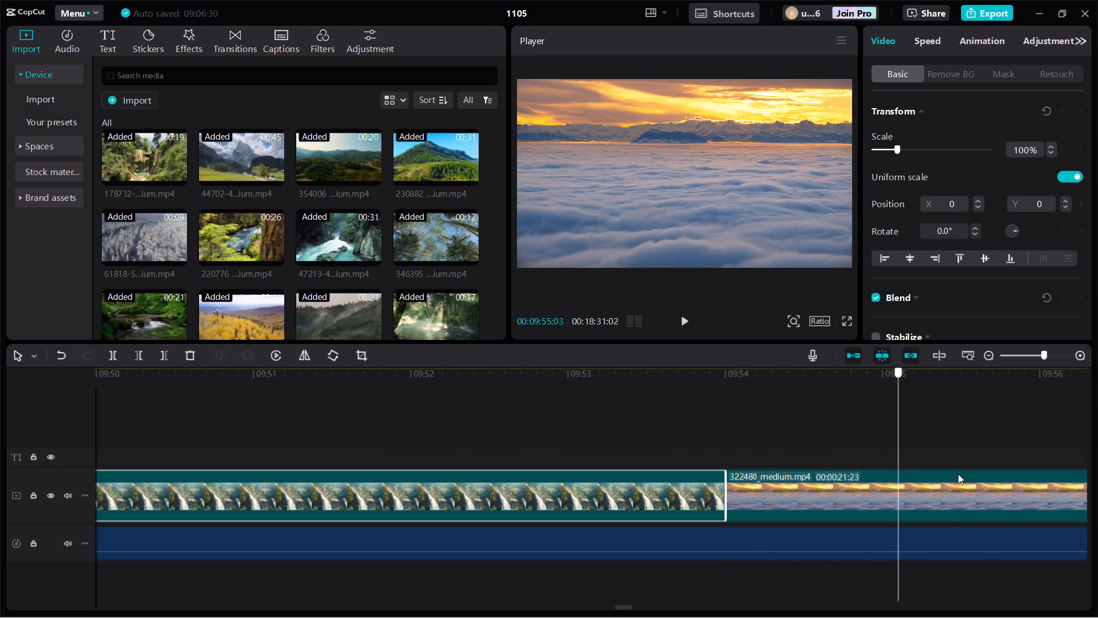
left_click_drag(958, 474, 1097, 520)
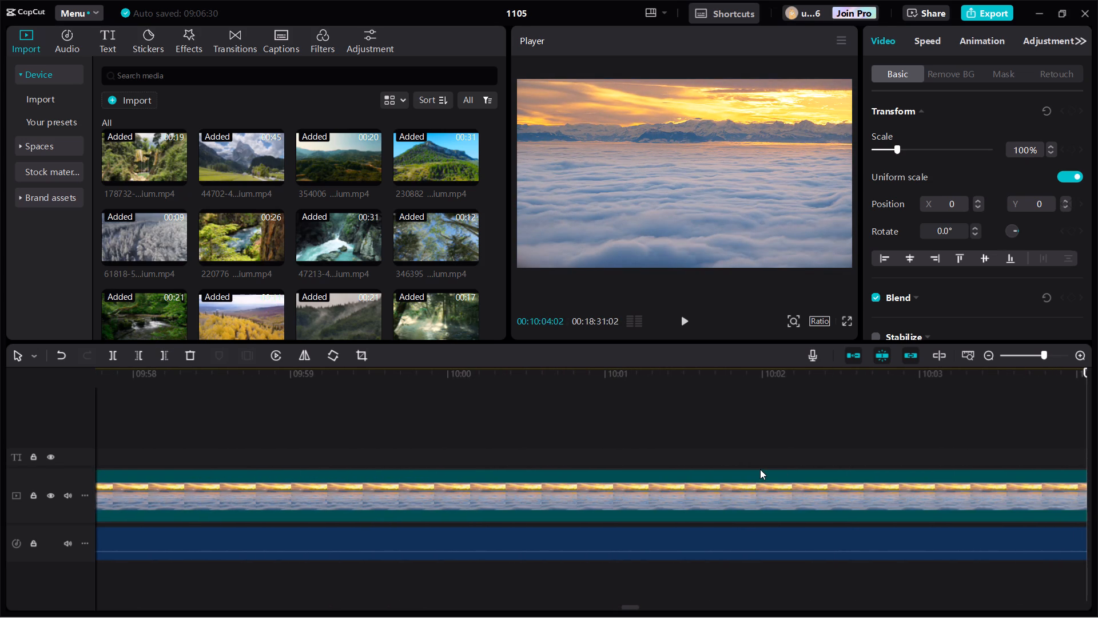
left_click_drag(1087, 409, 1097, 417)
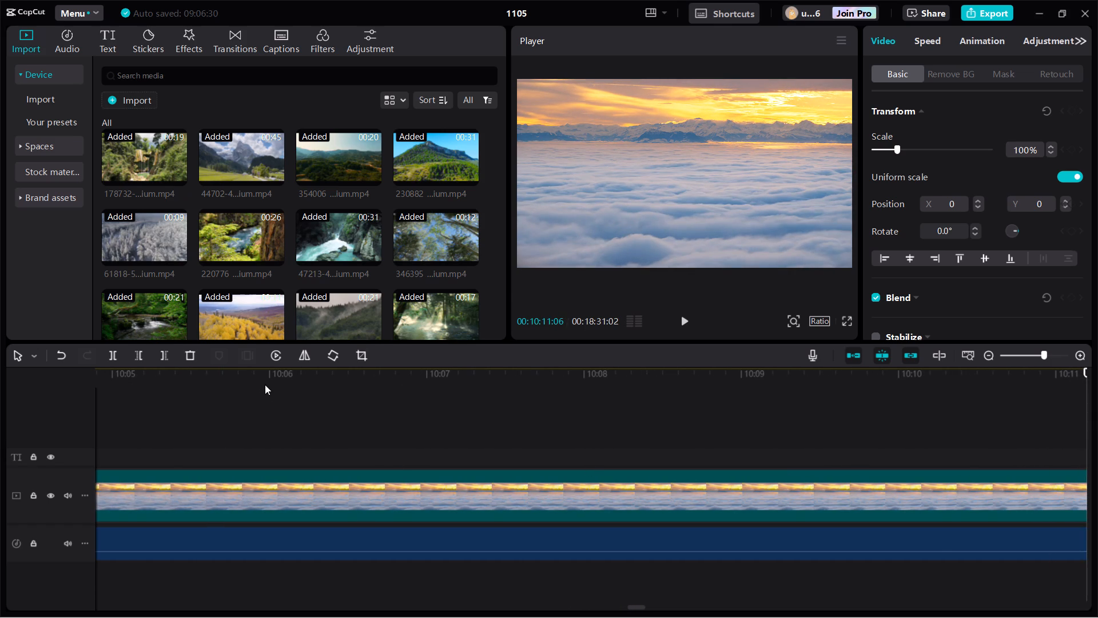
left_click(270, 378)
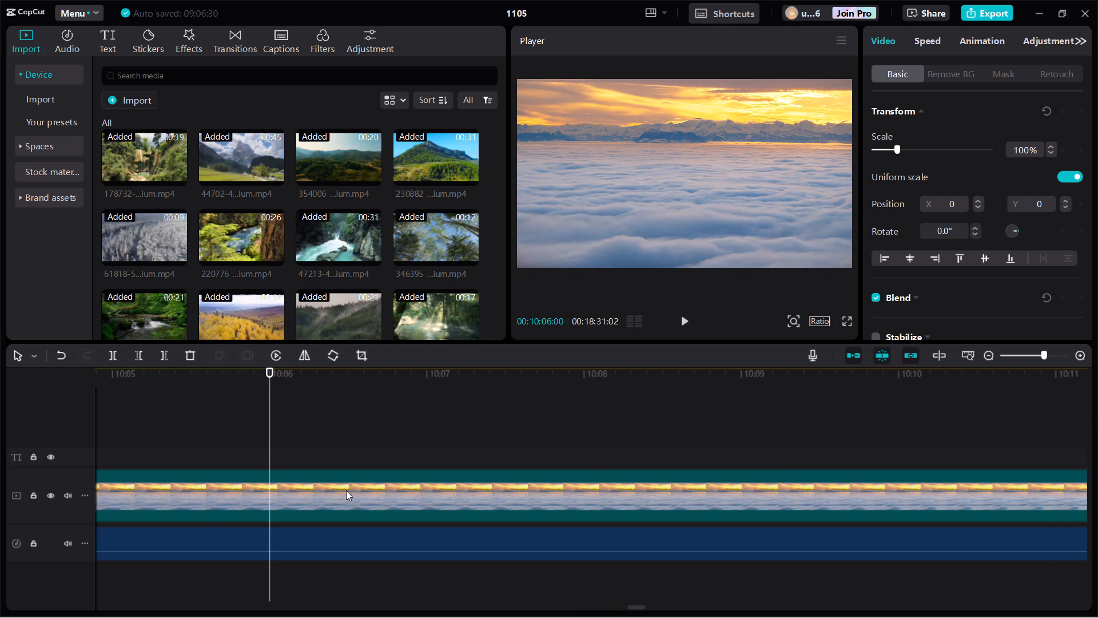
left_click(346, 490)
left_click(166, 360)
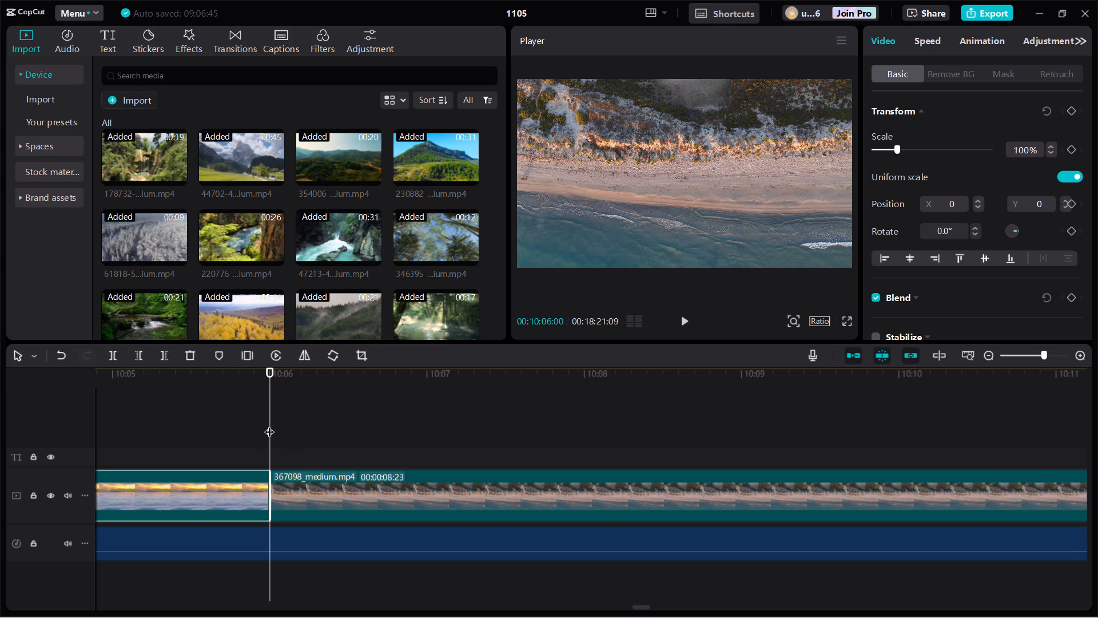
Keep clip 367098_medium at full length and trim away the part of clip 226762_medium after 00:10:24:00, leaving it about 9 seconds long.
left_click_drag(269, 425, 1097, 603)
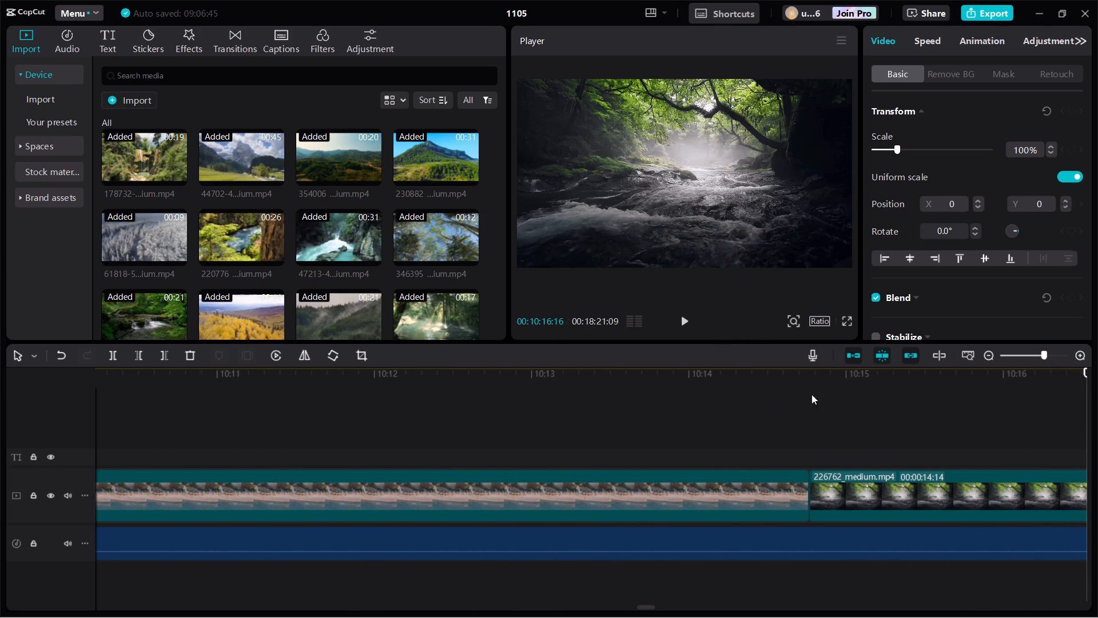
left_click(846, 379)
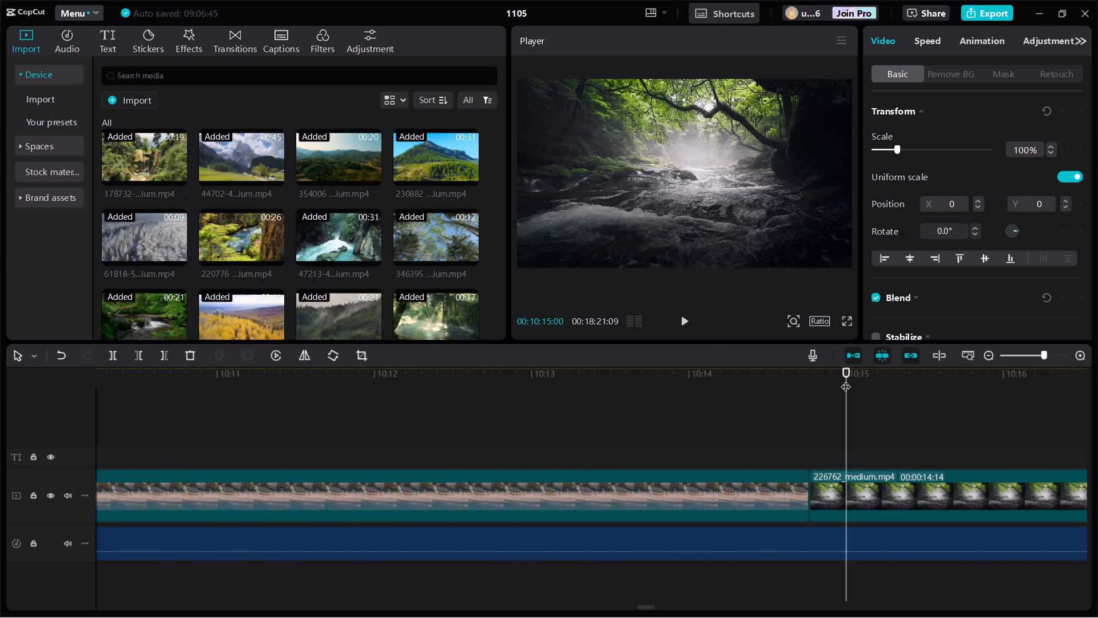
left_click_drag(849, 386, 1078, 447)
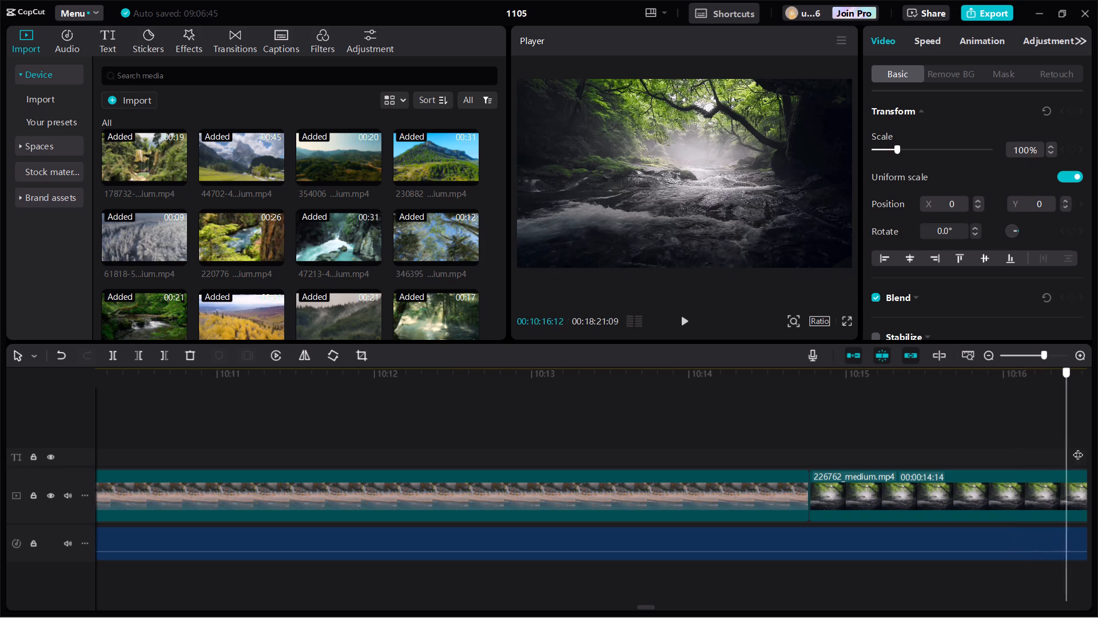
left_click_drag(1078, 447, 1092, 450)
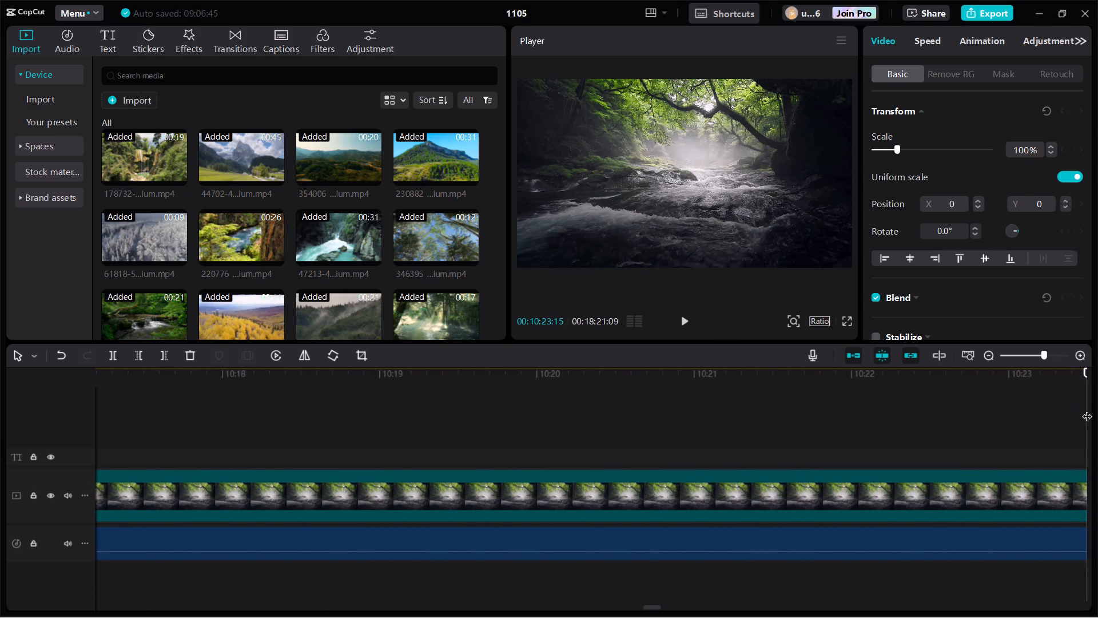
left_click_drag(1087, 409, 1097, 426)
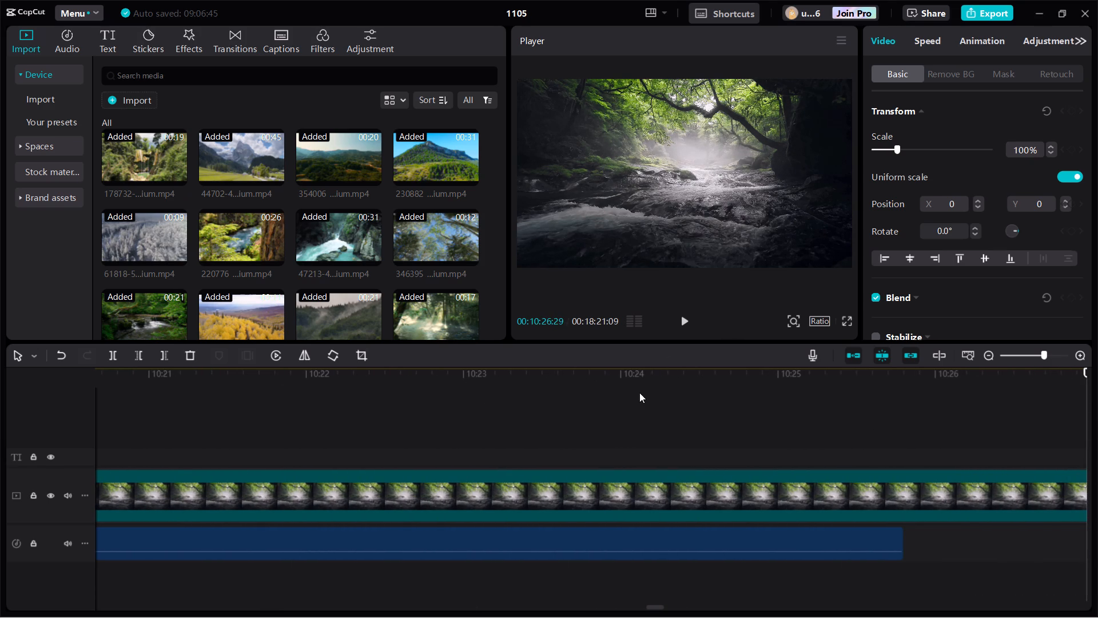
left_click(620, 378)
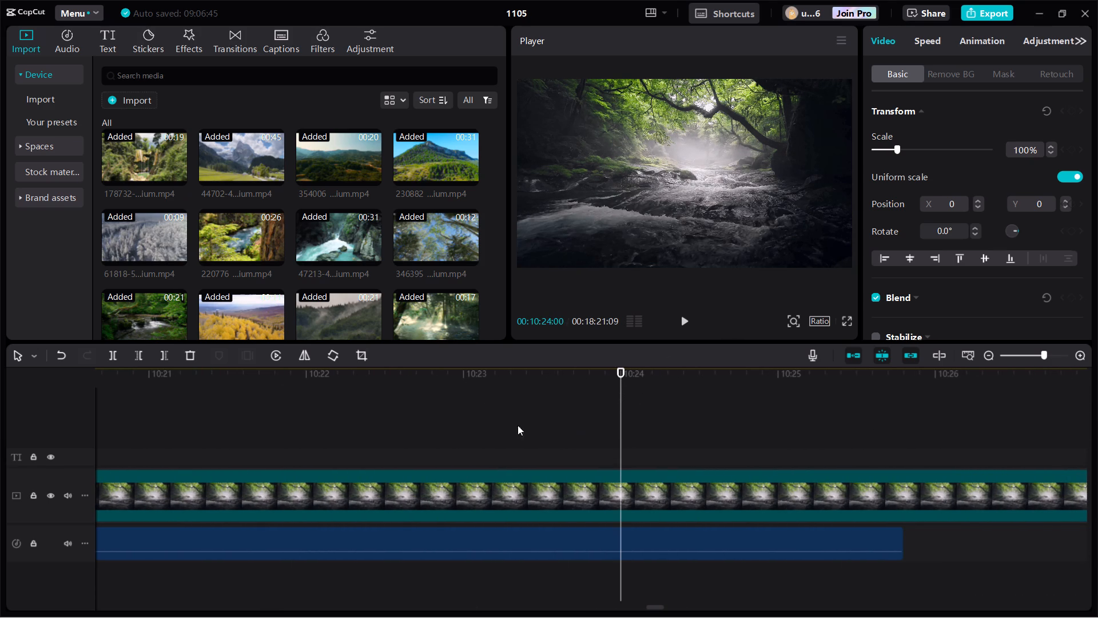
left_click(164, 363)
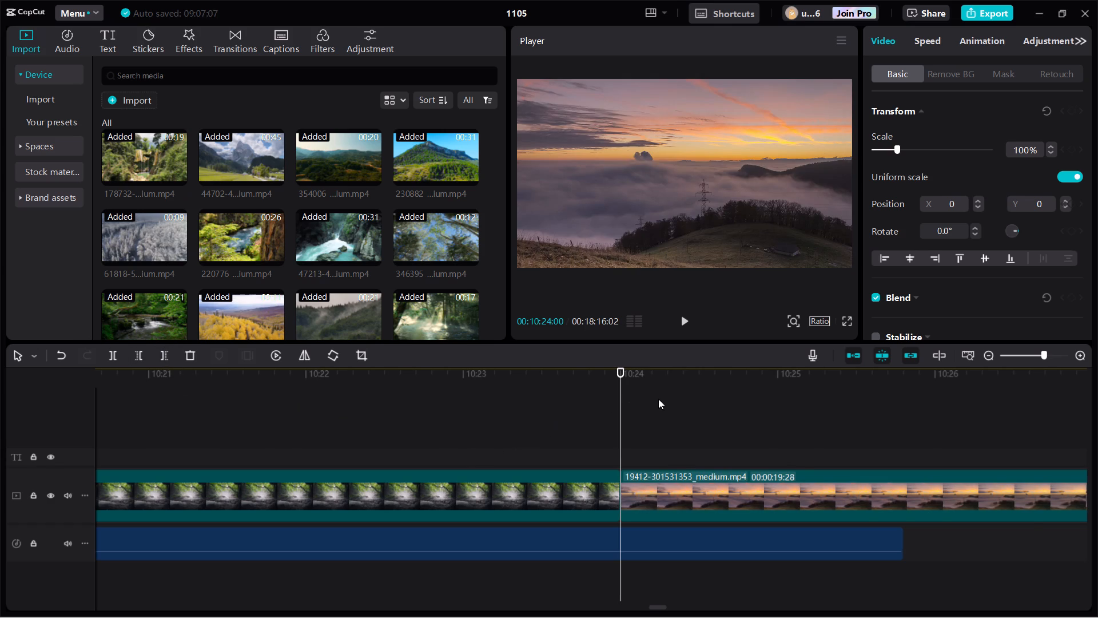
left_click_drag(618, 410, 905, 437)
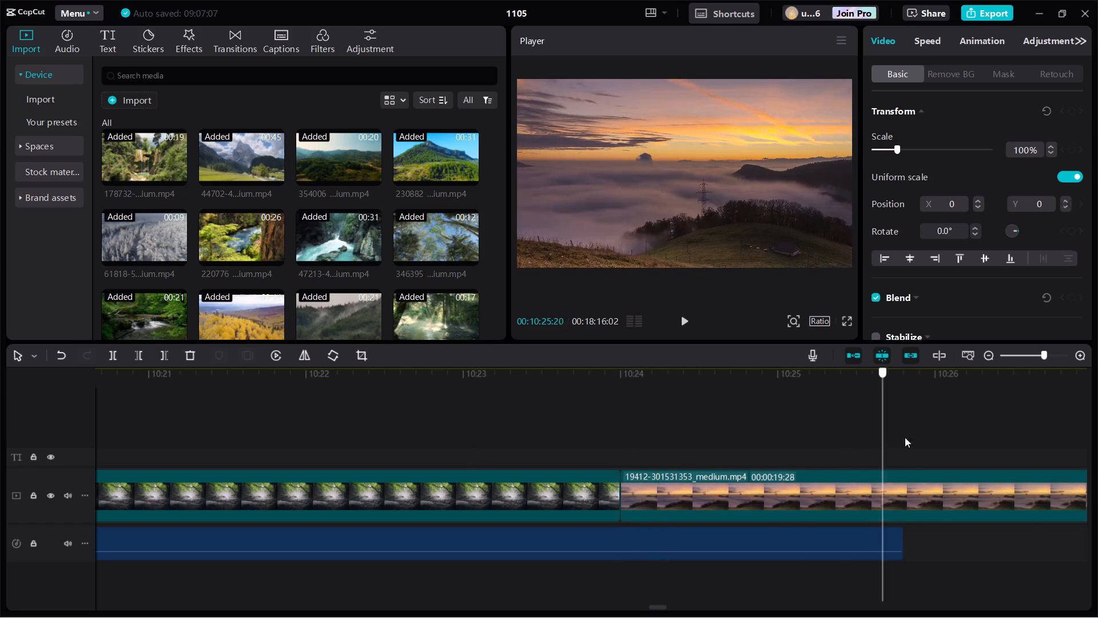
left_click_drag(905, 437, 925, 436)
left_click(1071, 354)
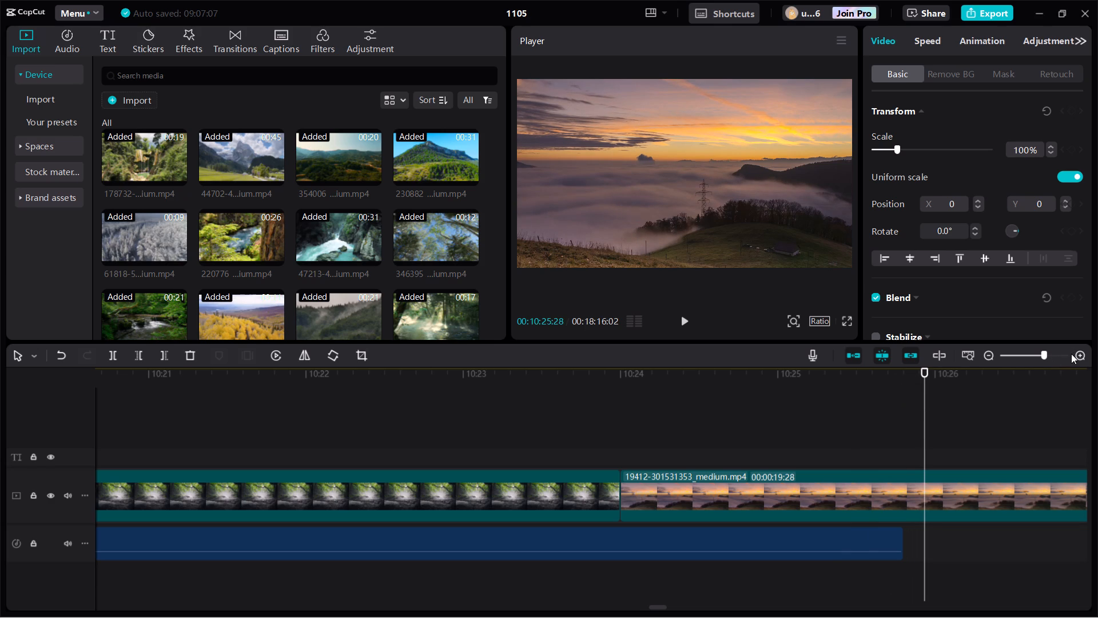
left_click(1076, 354)
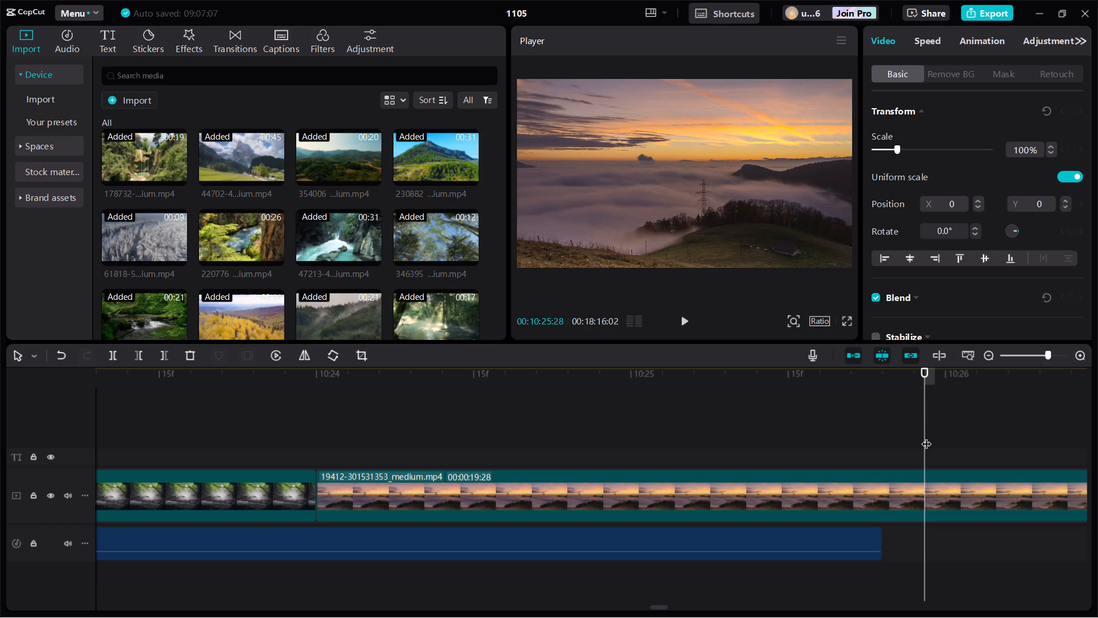
left_click(972, 422)
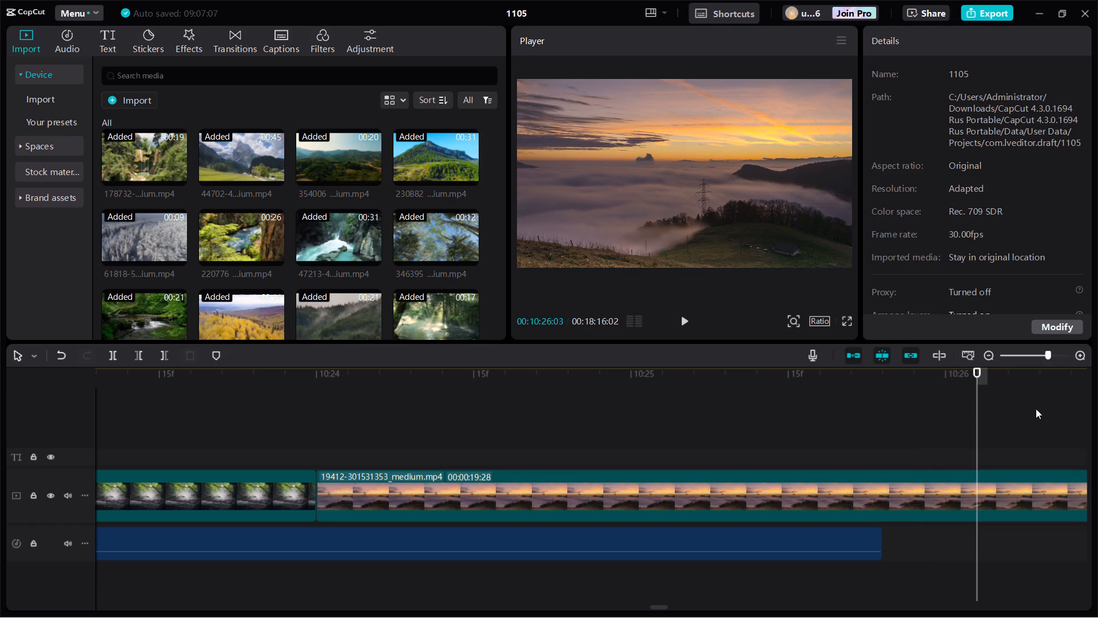
left_click_drag(978, 420, 1068, 427)
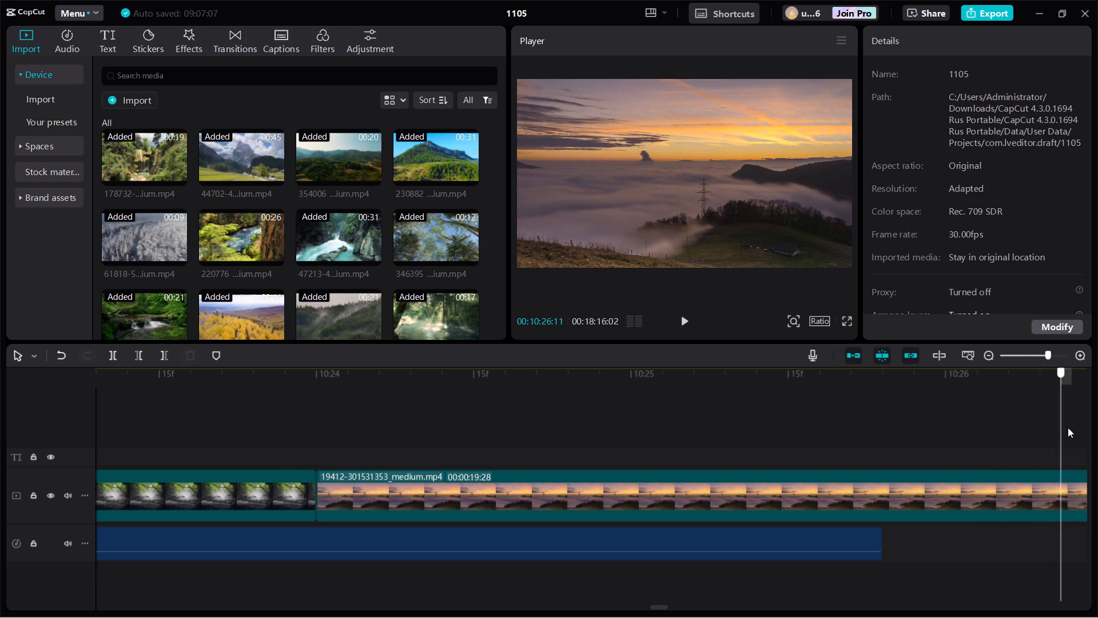
left_click_drag(1068, 427, 1089, 431)
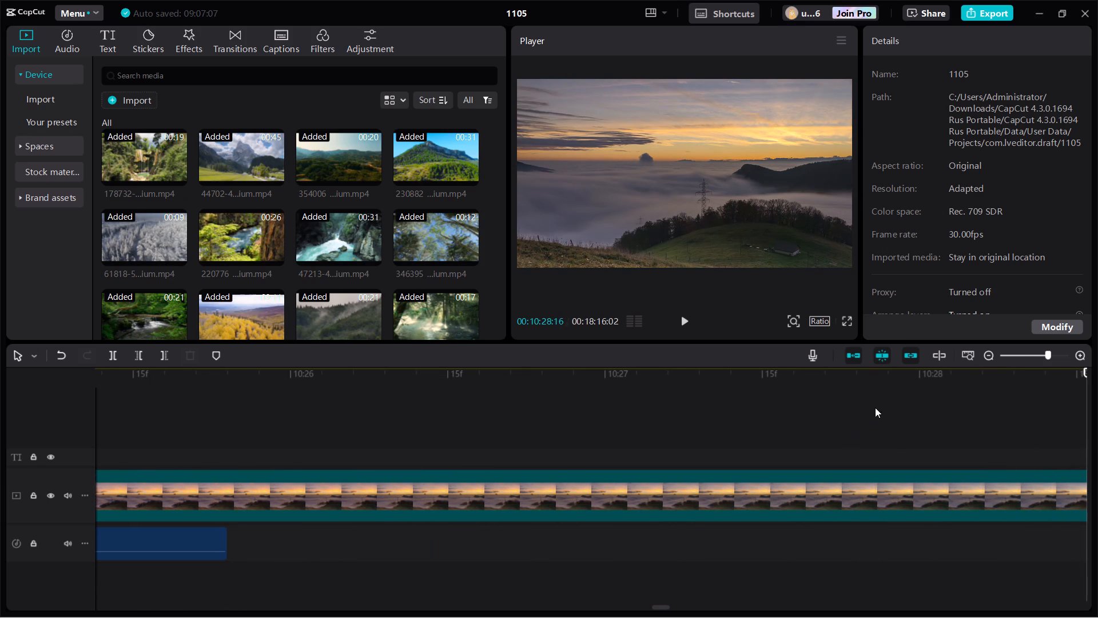
left_click_drag(1088, 407, 1095, 406)
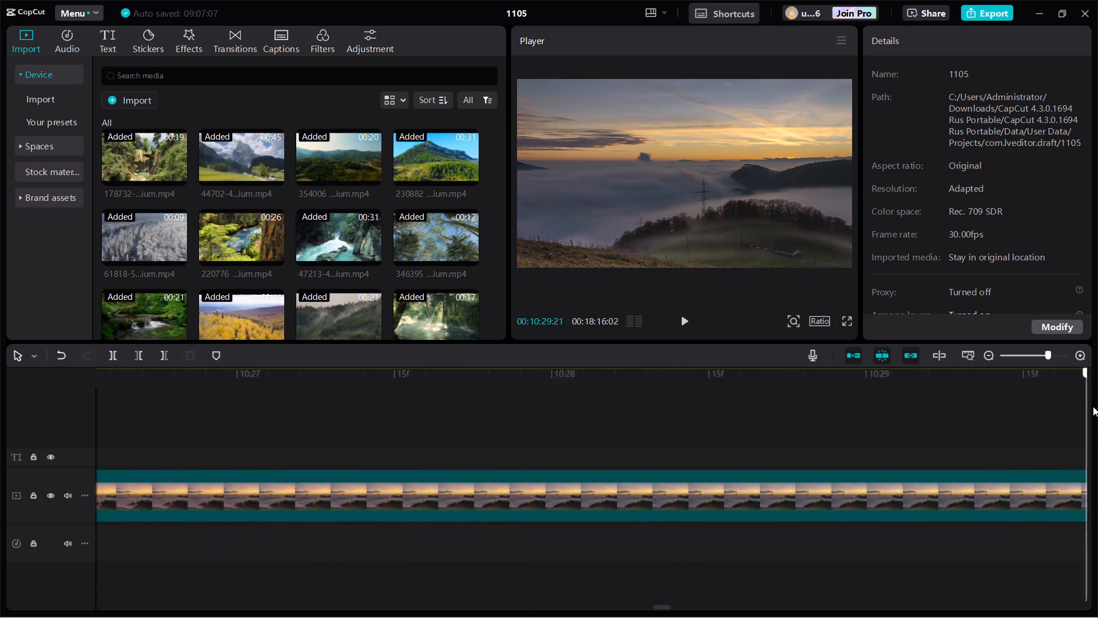
left_click(815, 377)
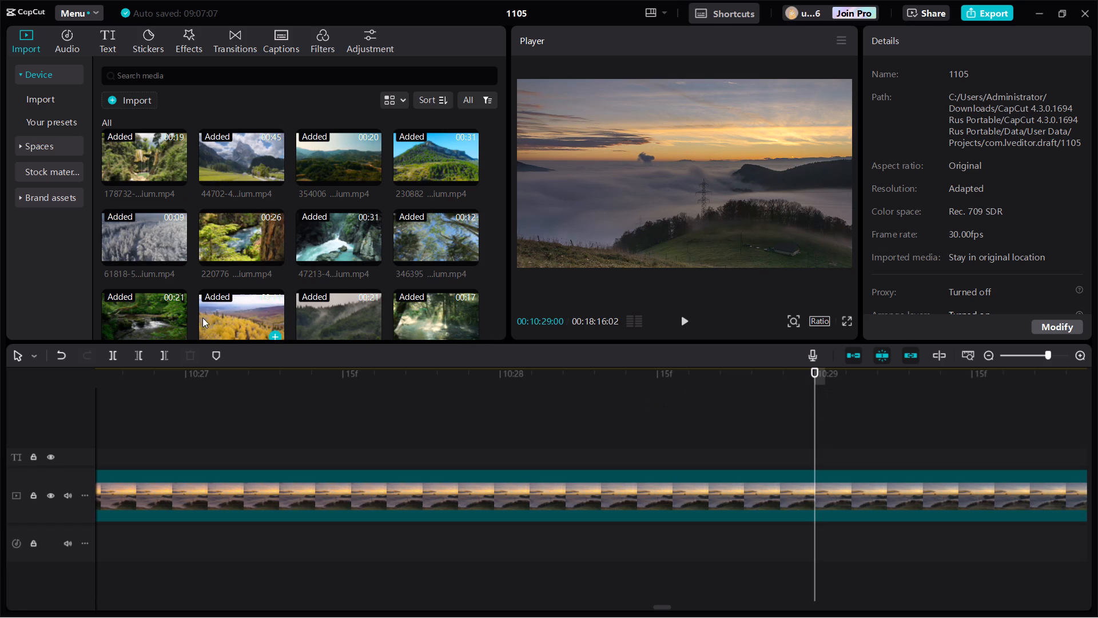
left_click(162, 350)
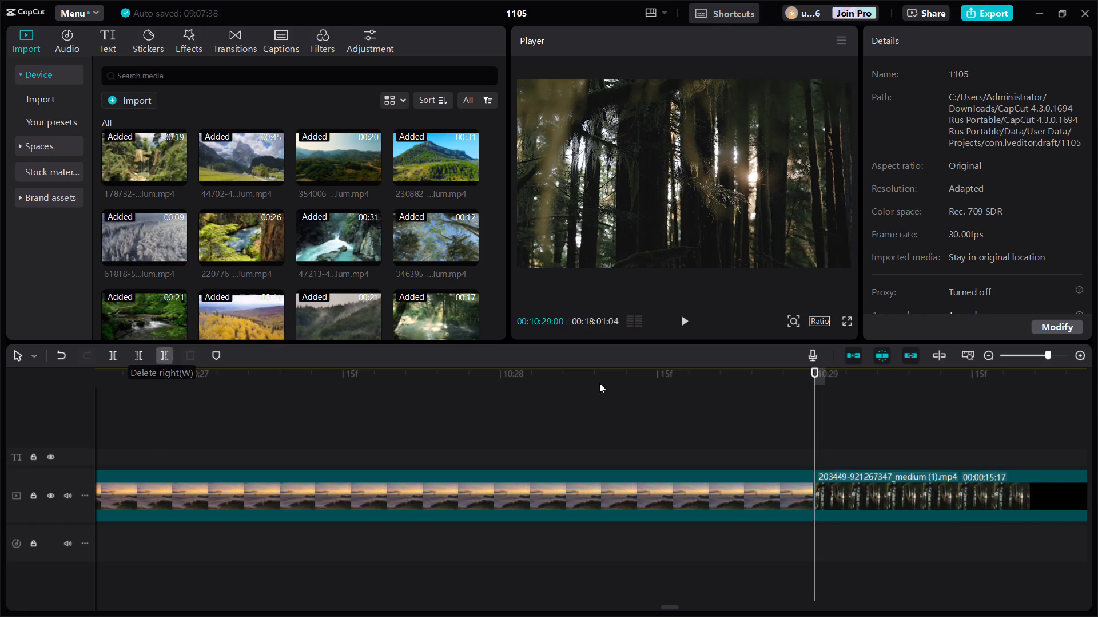
left_click(989, 351)
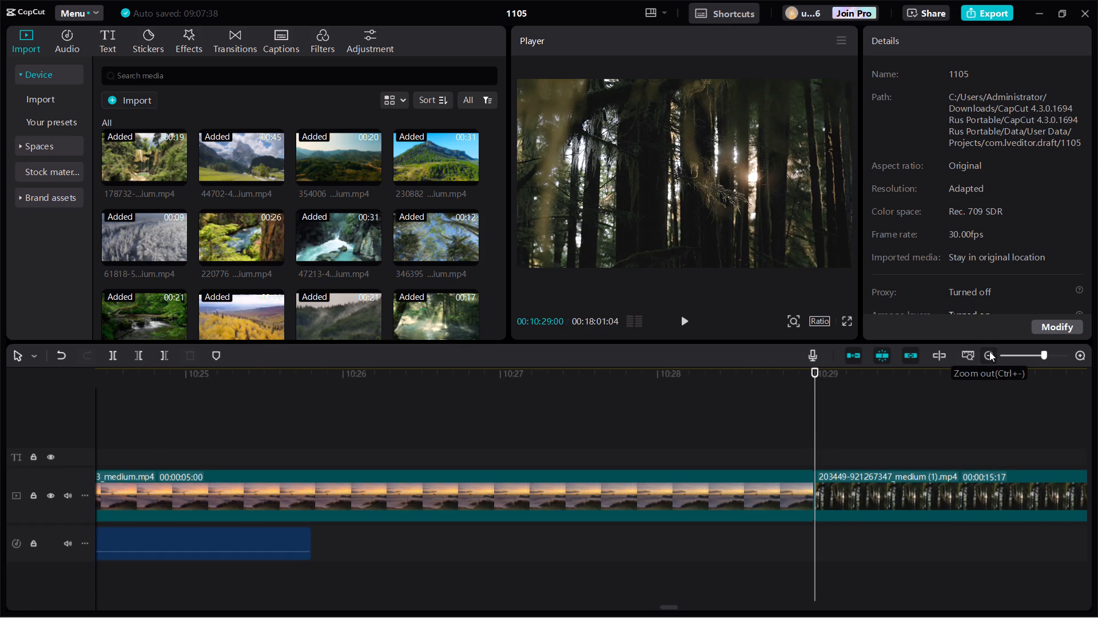
left_click(984, 349)
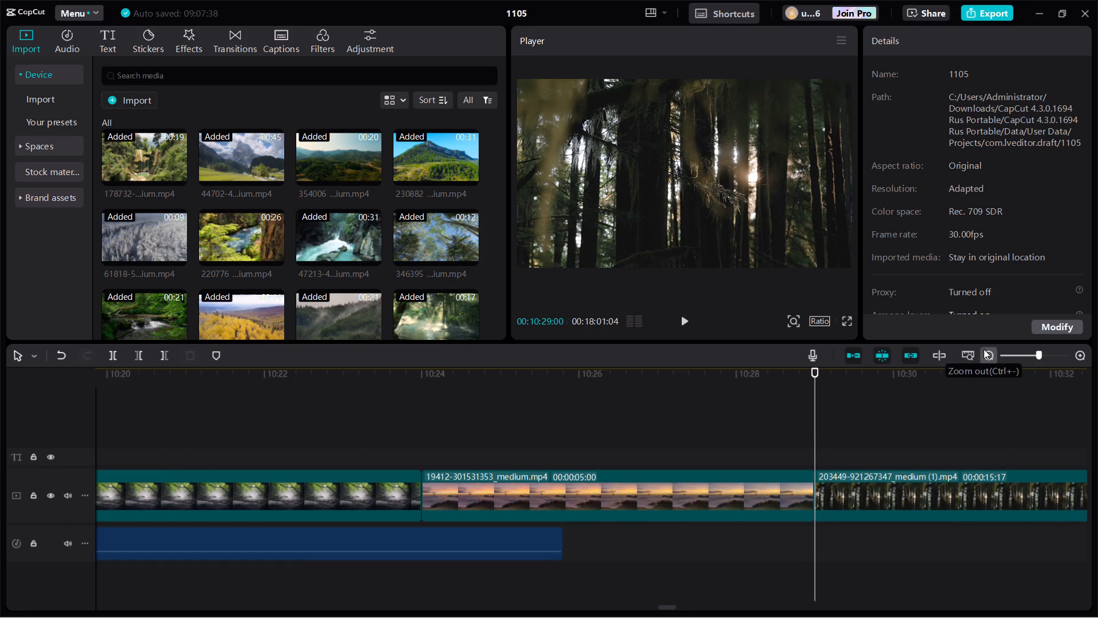
triple_click(982, 351)
left_click(982, 351)
double_click(982, 351)
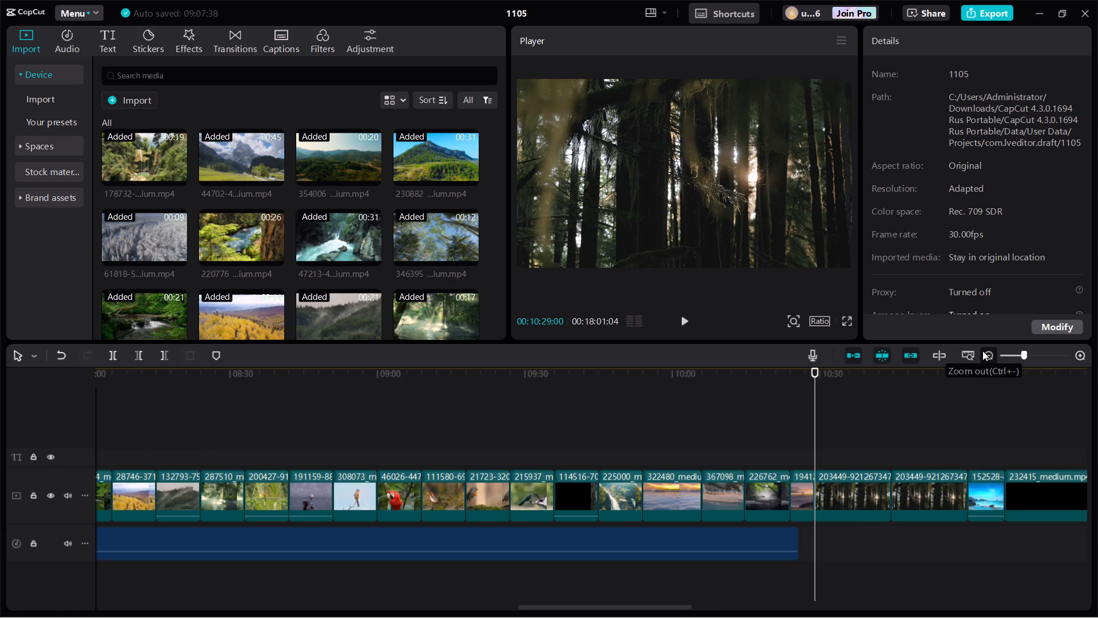
double_click(982, 351)
left_click_drag(490, 429, 339, 512)
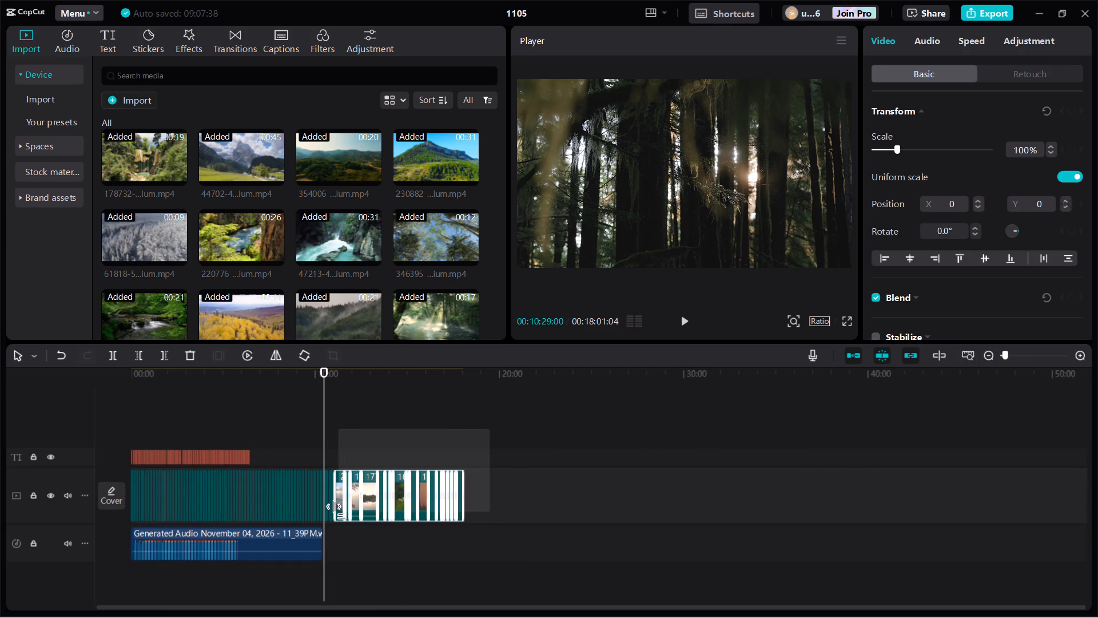
left_click_drag(339, 512, 334, 509)
left_click_drag(334, 509, 331, 510)
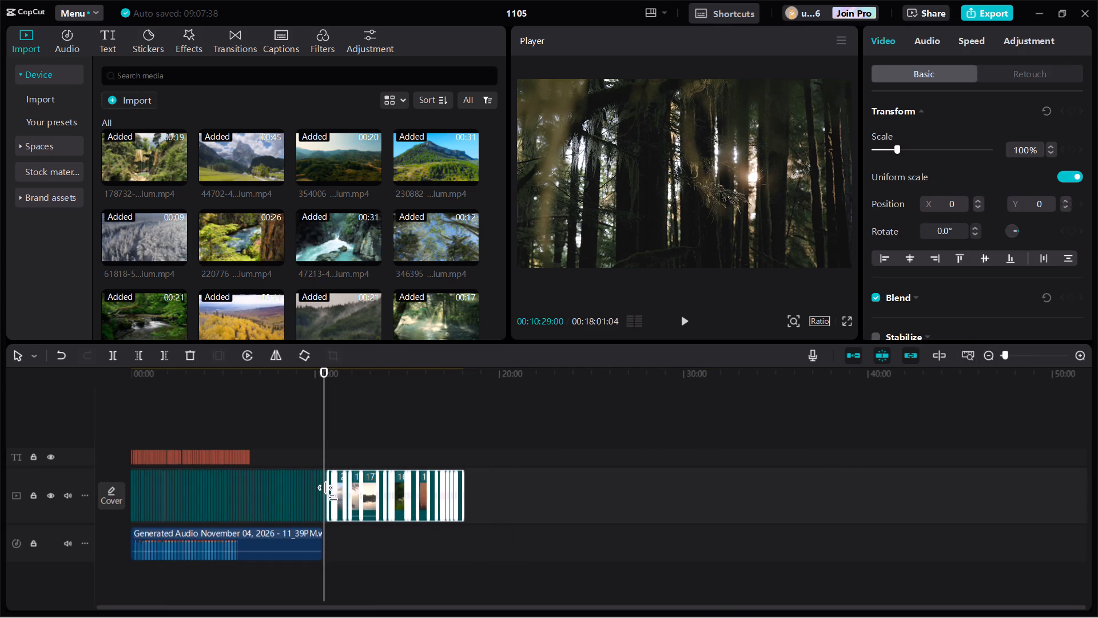
key("BackSpace")
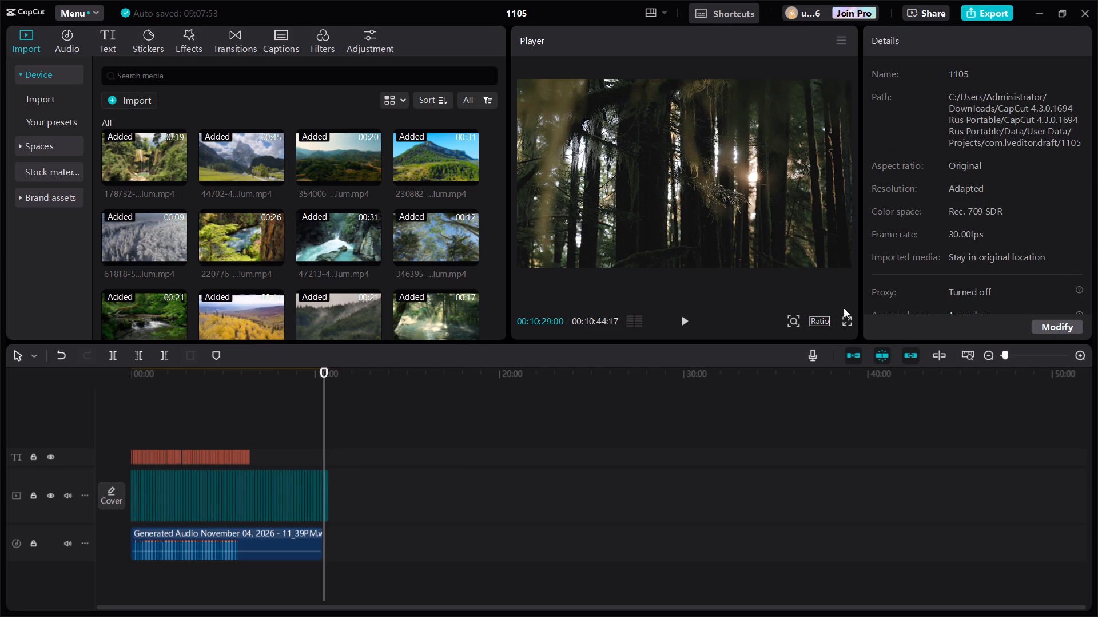
double_click(1076, 355)
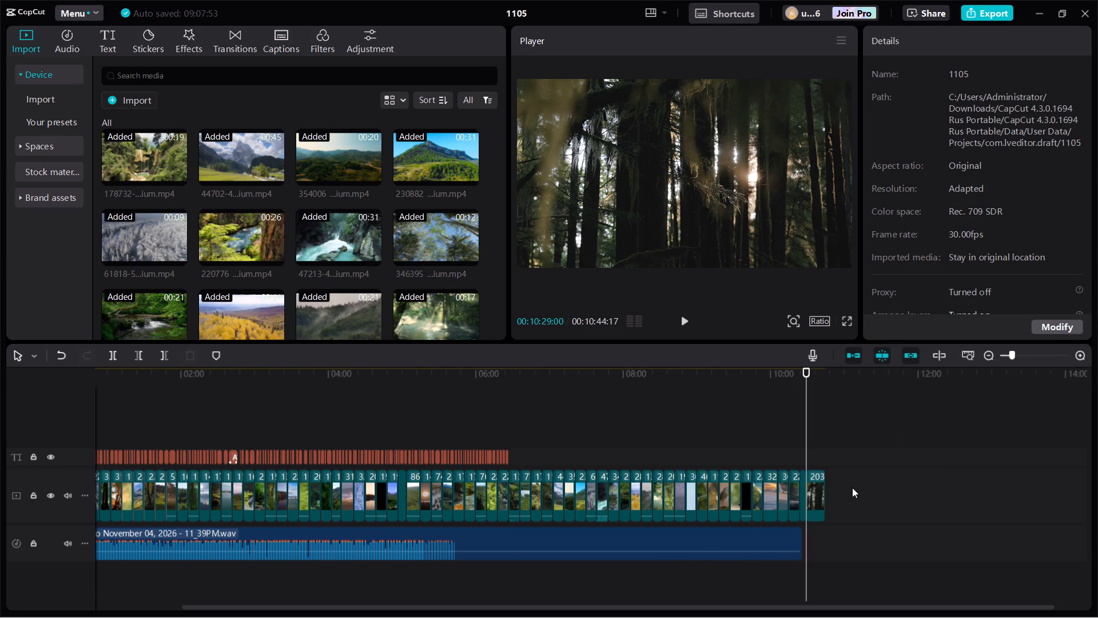
Shift the generated audio clip about 2.3 seconds later on its track, so it ends just before 00:10:29:00.
left_click(1088, 356)
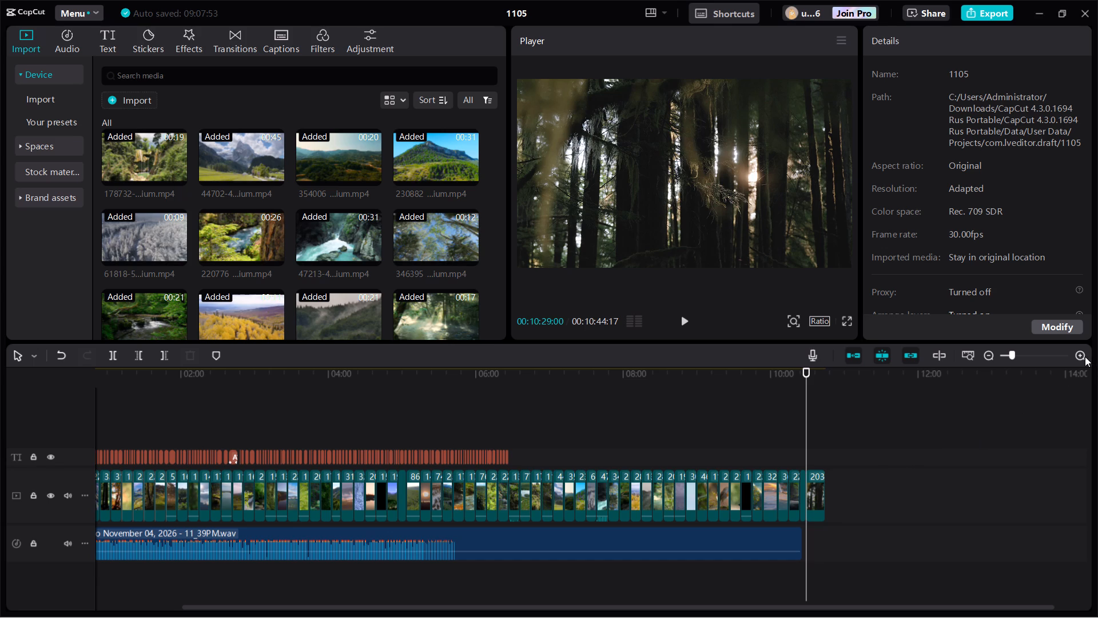
double_click(1080, 352)
double_click(1080, 352)
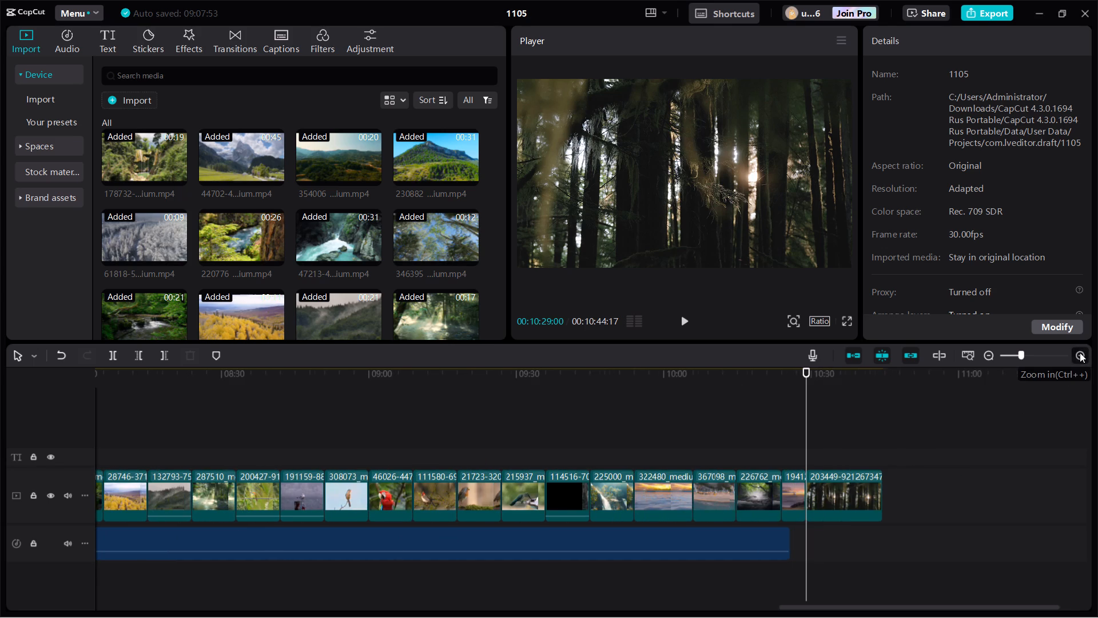
left_click(1080, 352)
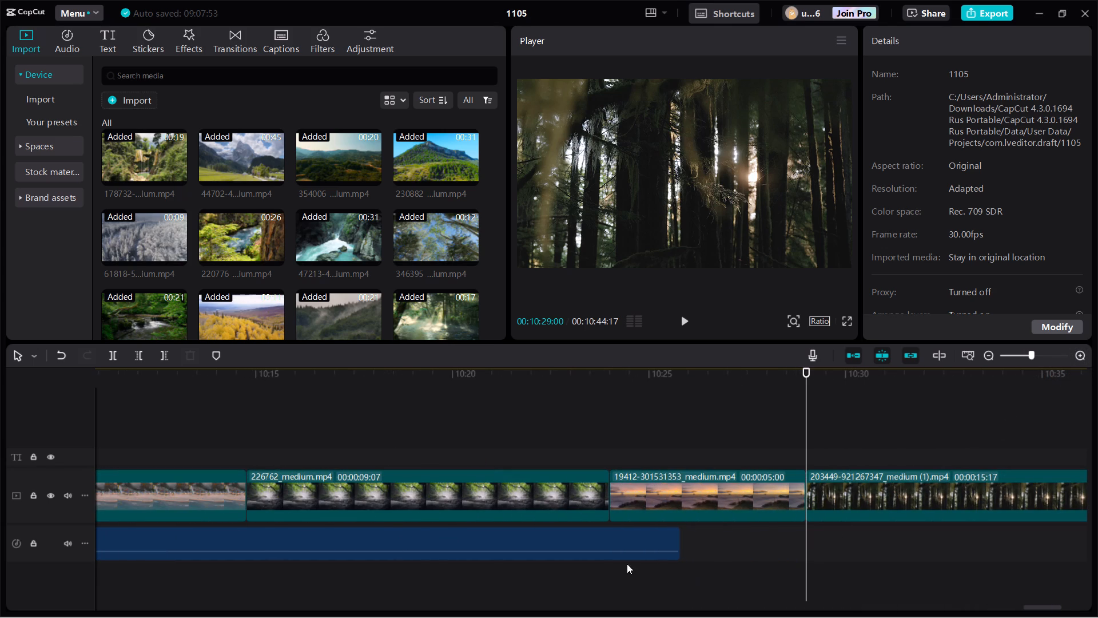
left_click_drag(543, 538, 597, 541)
left_click_drag(597, 541, 635, 543)
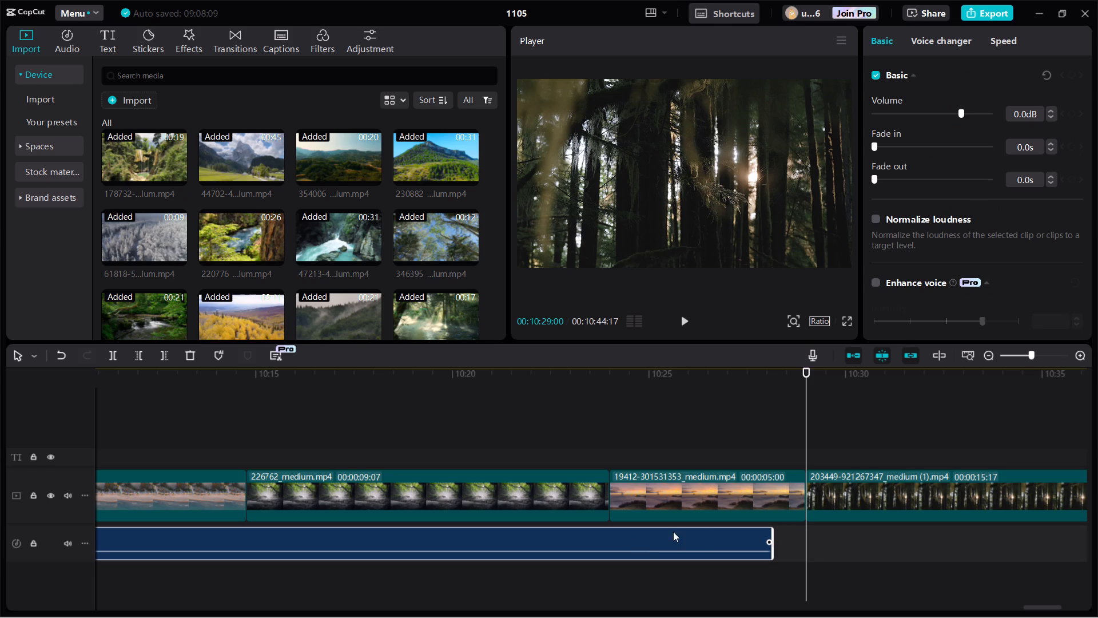
left_click(844, 497)
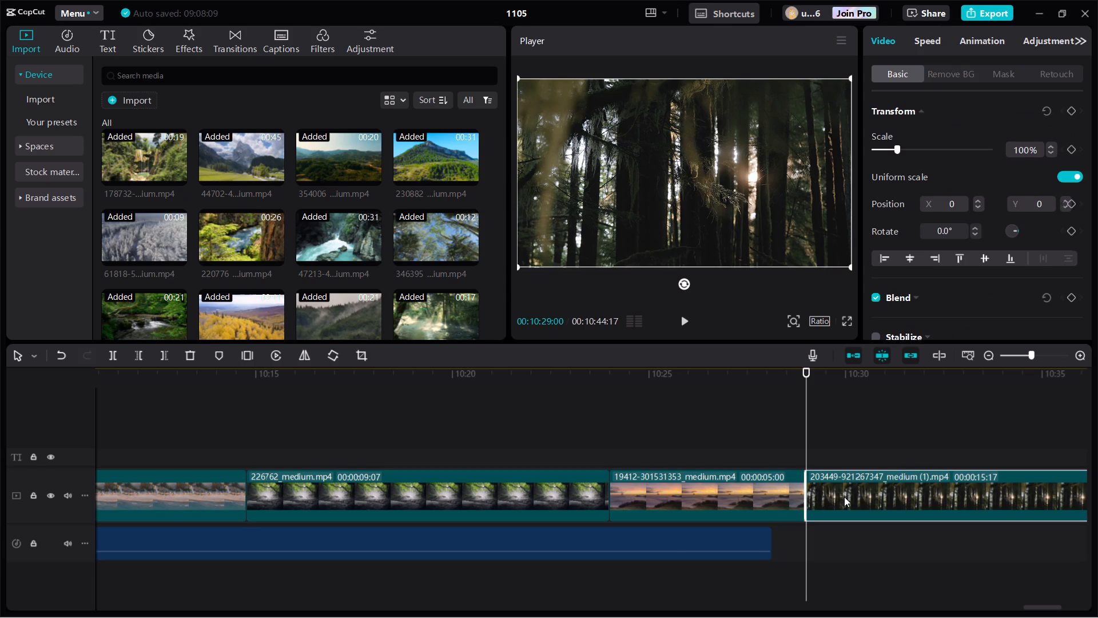
key("BackSpace")
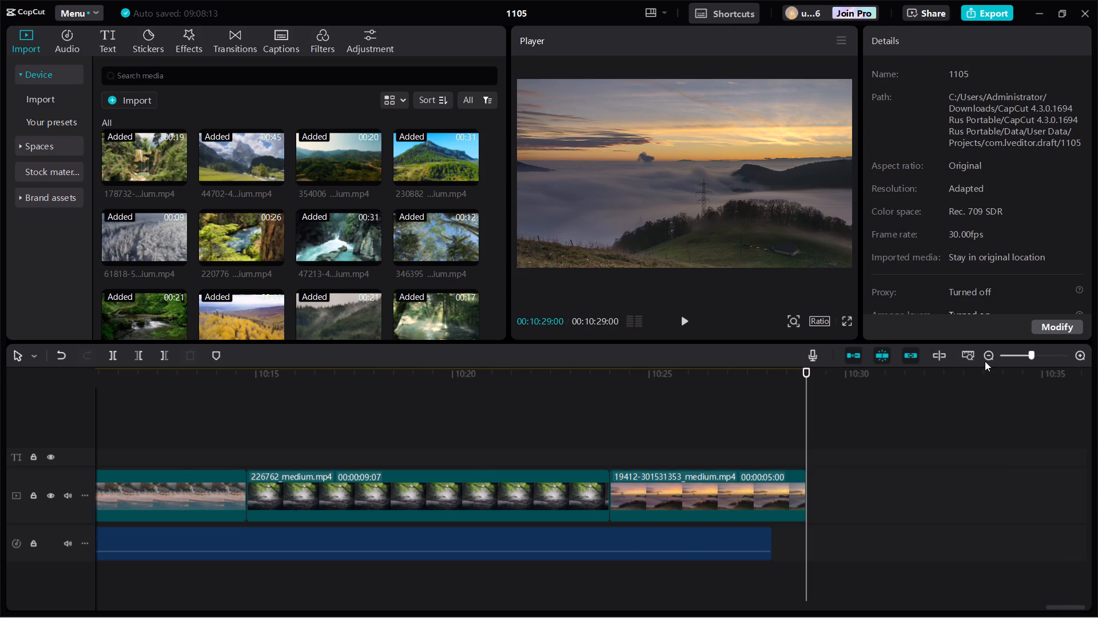
Return the playhead to 00:00:00:00 and play the sequence to review the opening clips, audio and captions.
left_click(986, 352)
triple_click(986, 352)
left_click(986, 352)
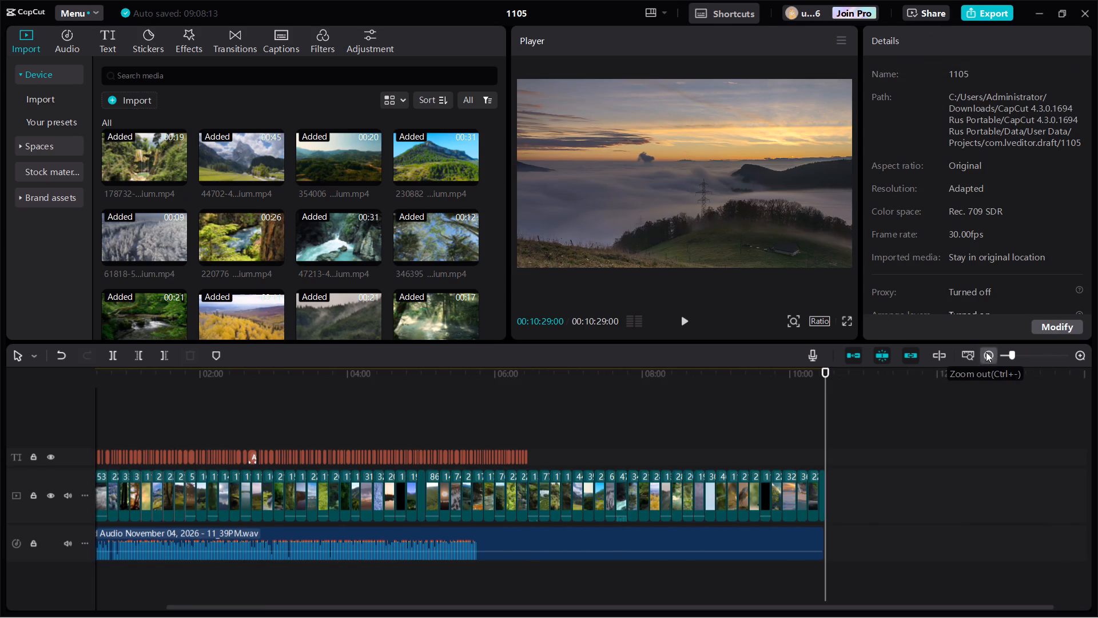
triple_click(986, 352)
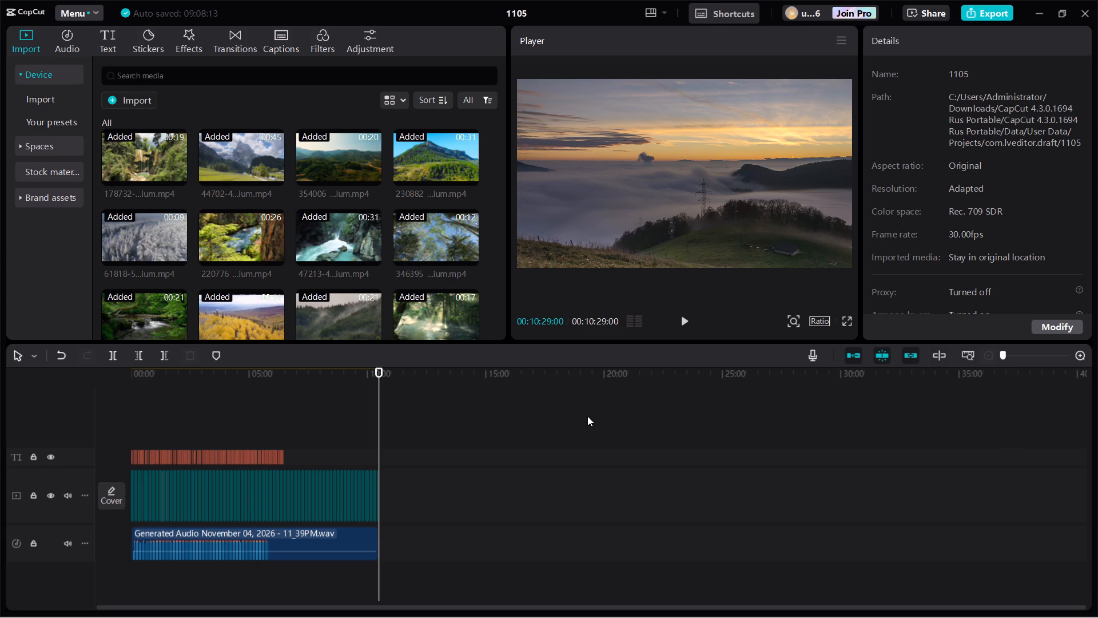
left_click(130, 381)
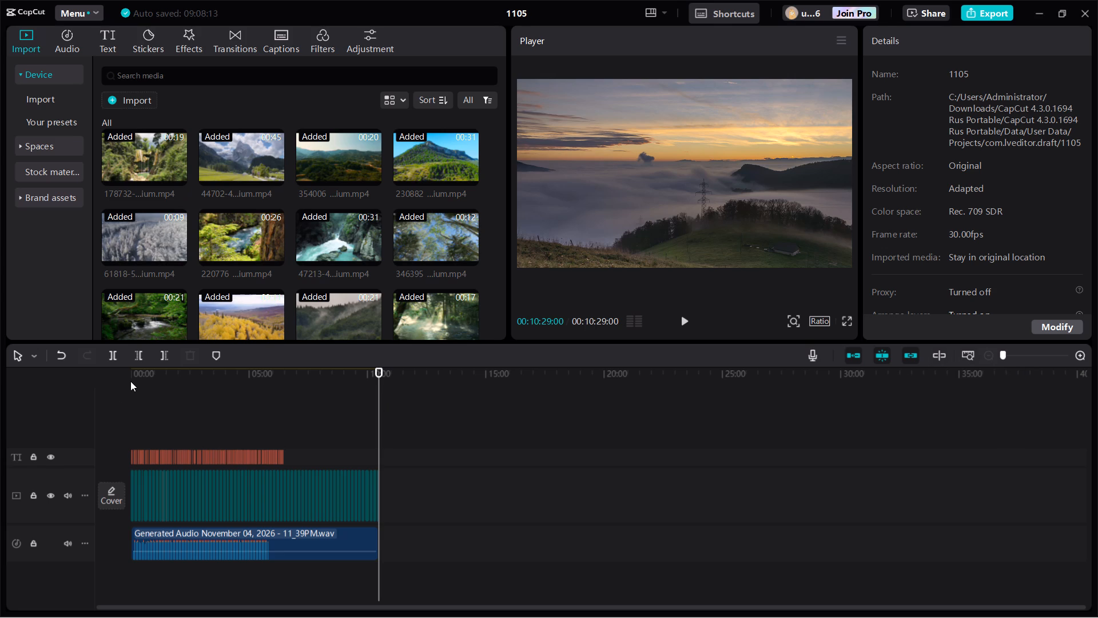
left_click(130, 381)
left_click_drag(381, 371, 337, 379)
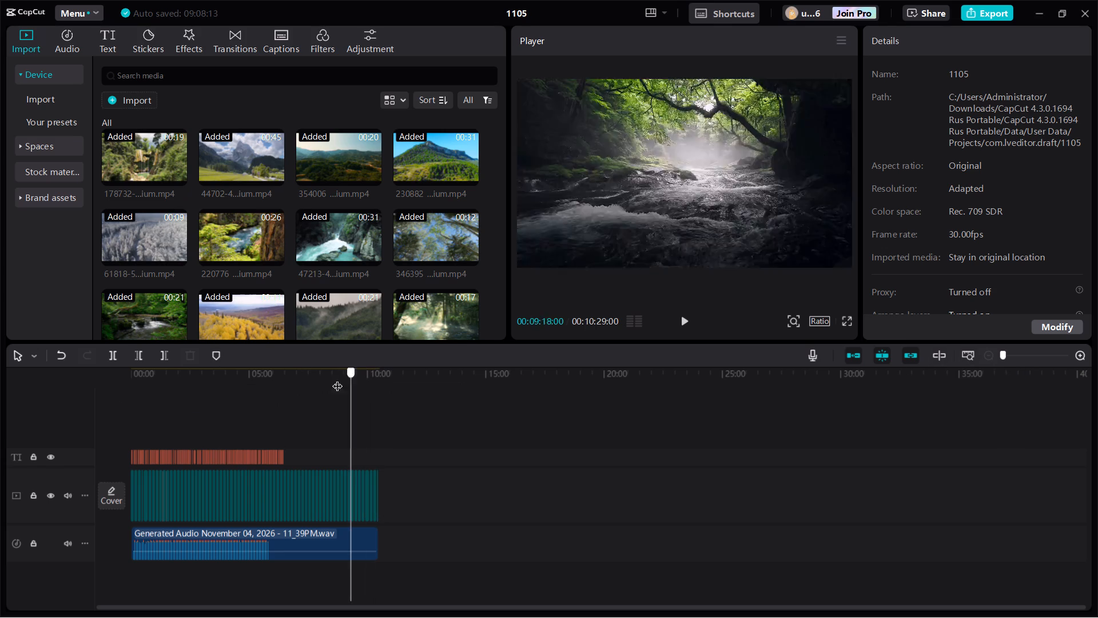
left_click_drag(337, 379, 0, 390)
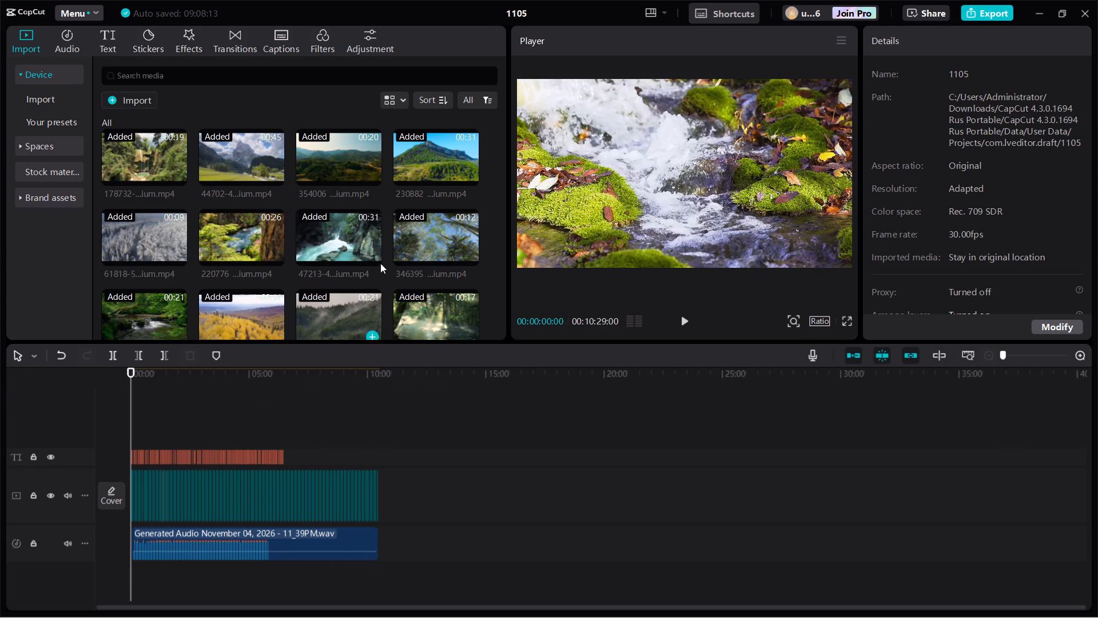
left_click(686, 320)
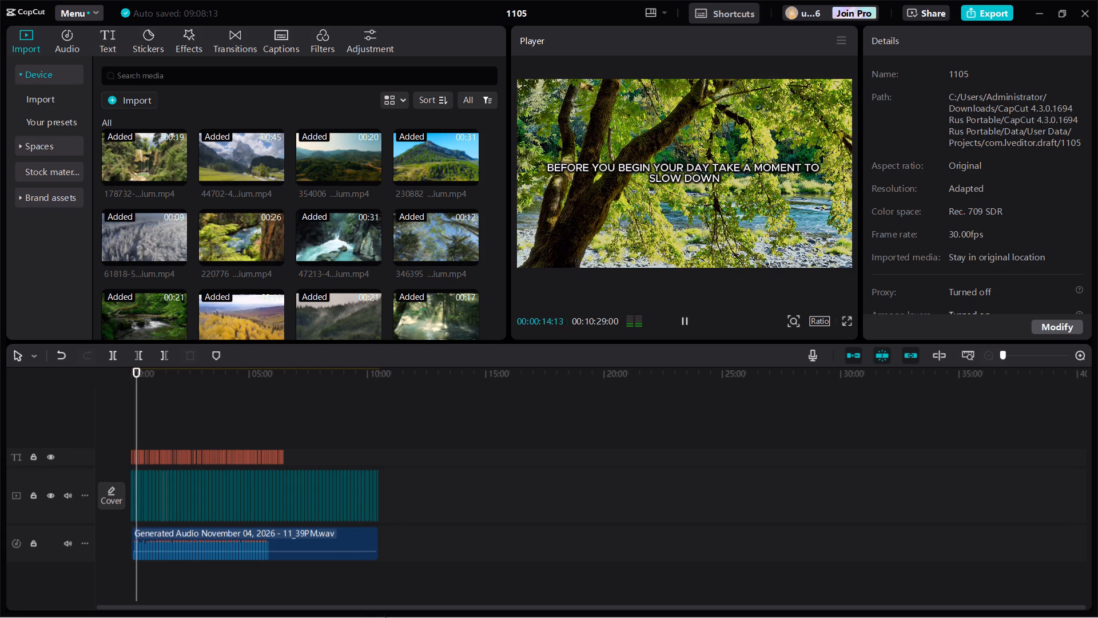
Delete all existing captions from the text track, including the last few near the 6-minute mark.
left_click_drag(280, 437, 283, 447)
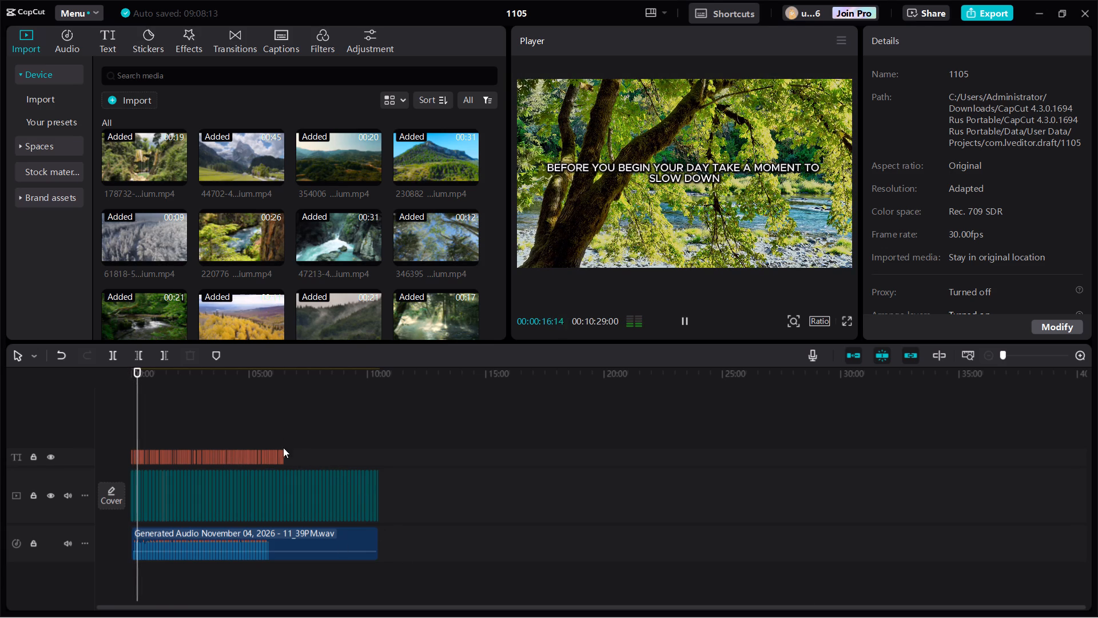
left_click_drag(283, 447, 129, 454)
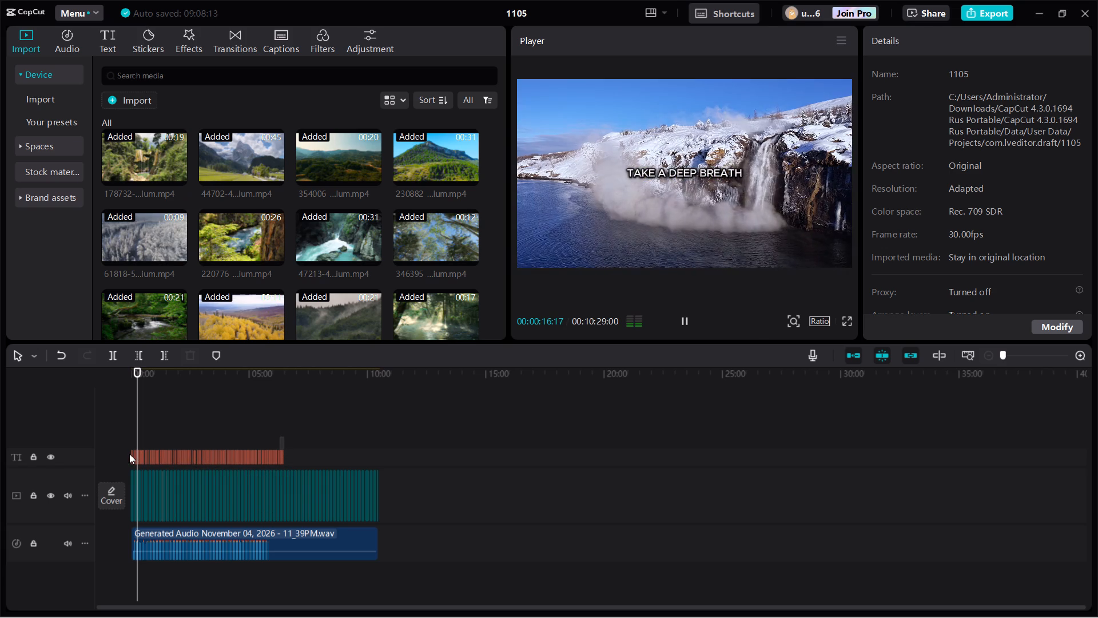
left_click_drag(129, 454, 114, 467)
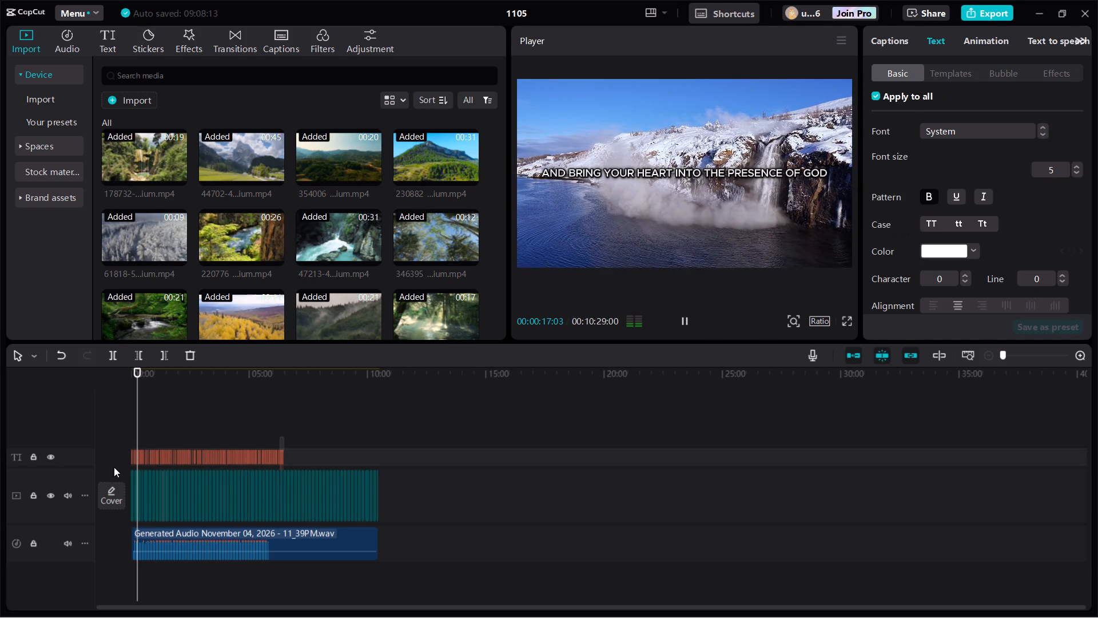
left_click_drag(114, 467, 114, 466)
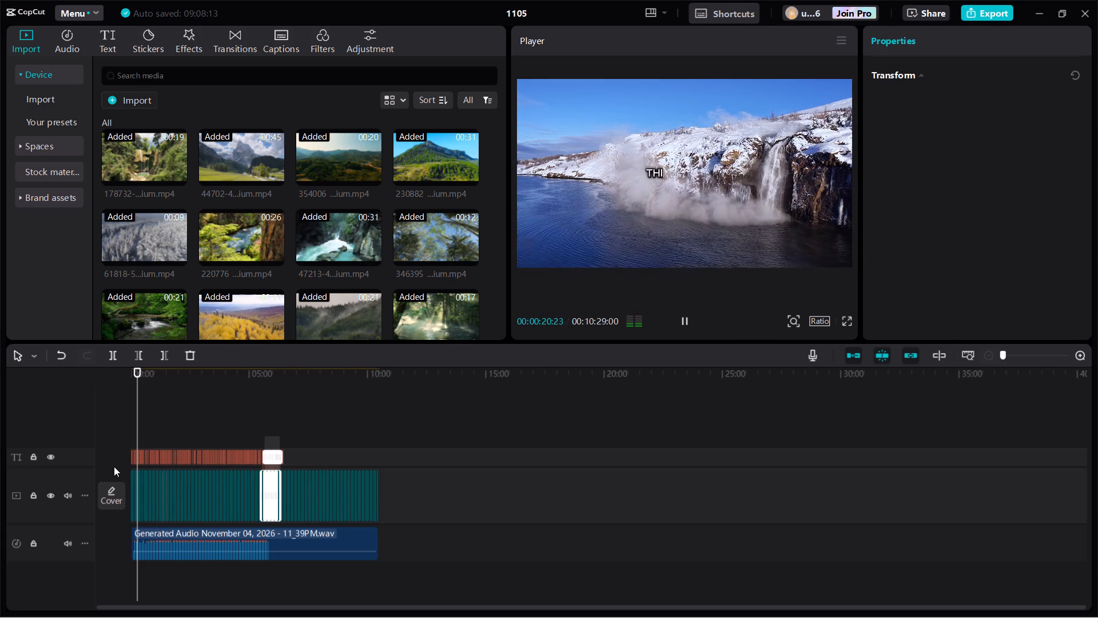
left_click_drag(114, 466, 121, 445)
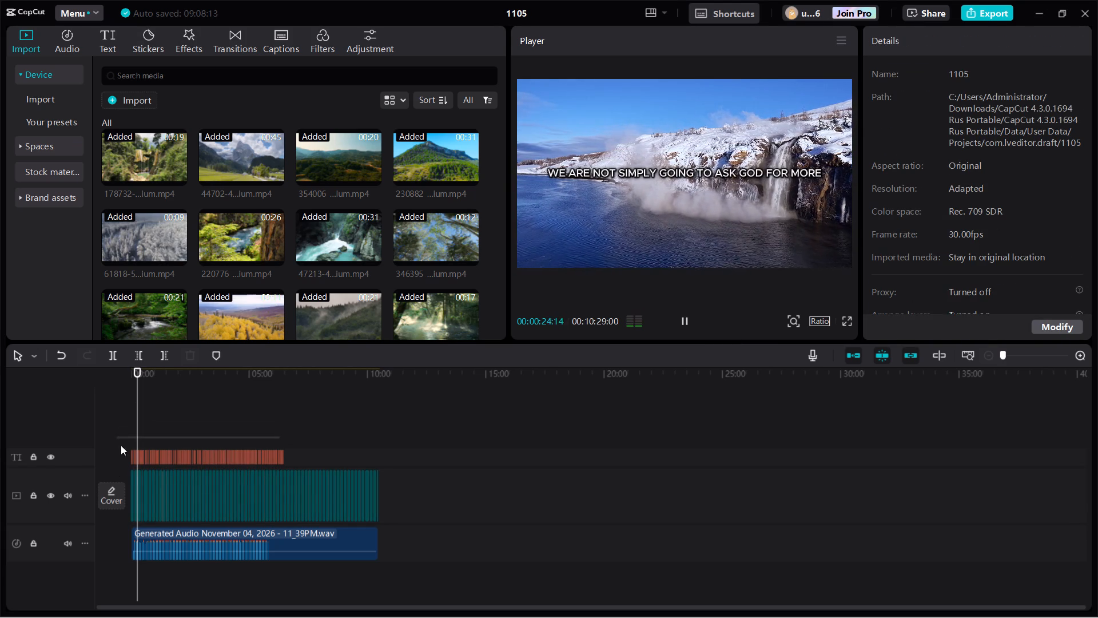
left_click_drag(121, 445, 115, 468)
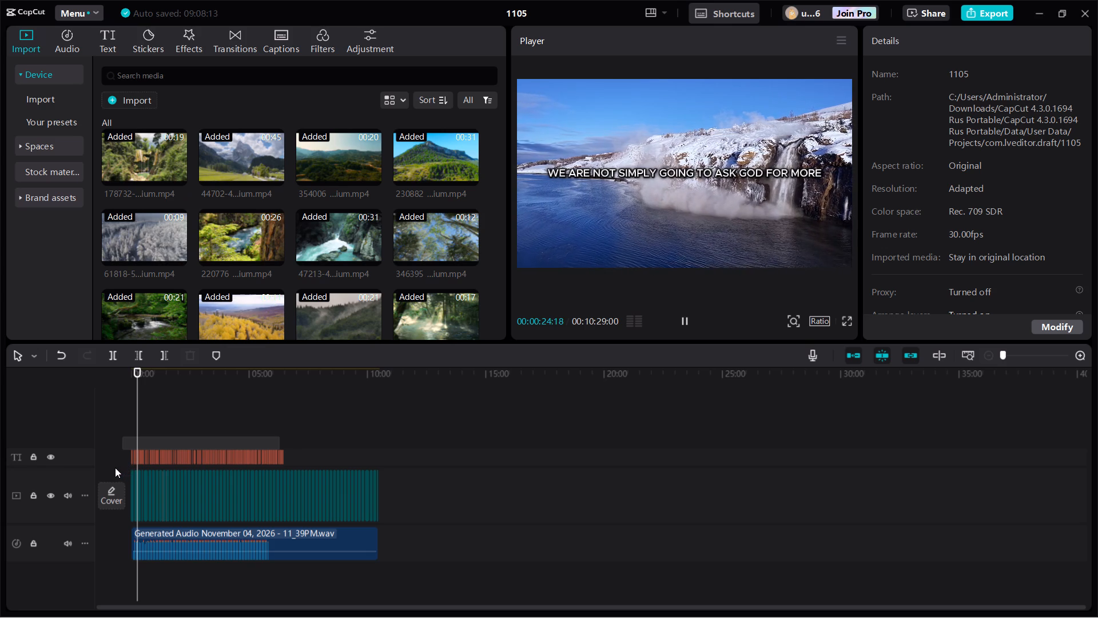
left_click_drag(115, 468, 112, 469)
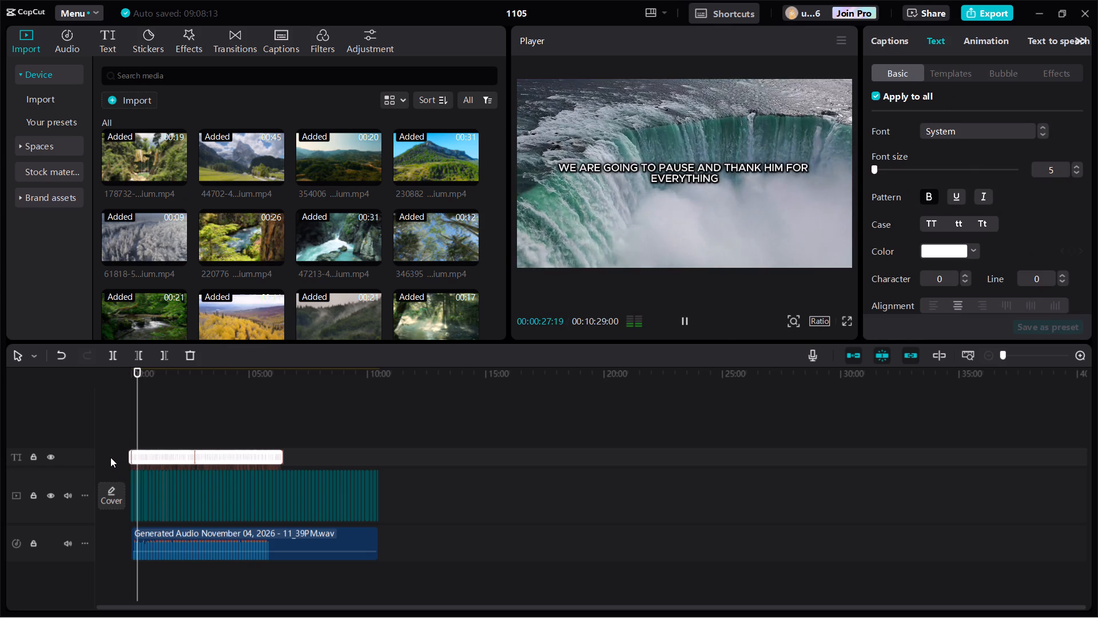
key("BackSpace")
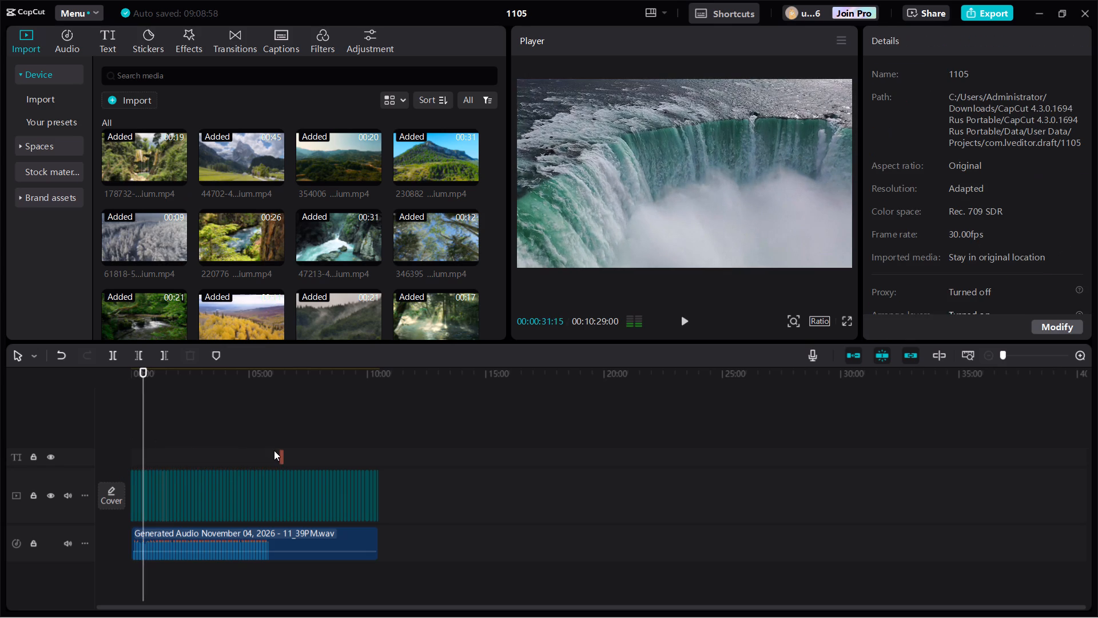
left_click_drag(304, 434, 268, 472)
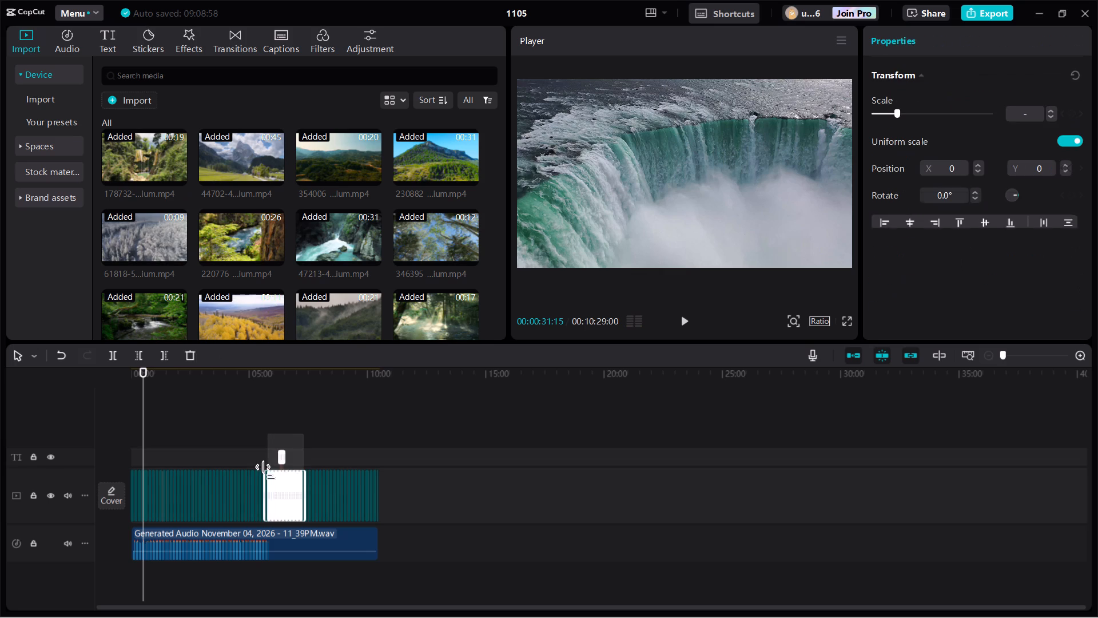
left_click_drag(268, 472, 268, 463)
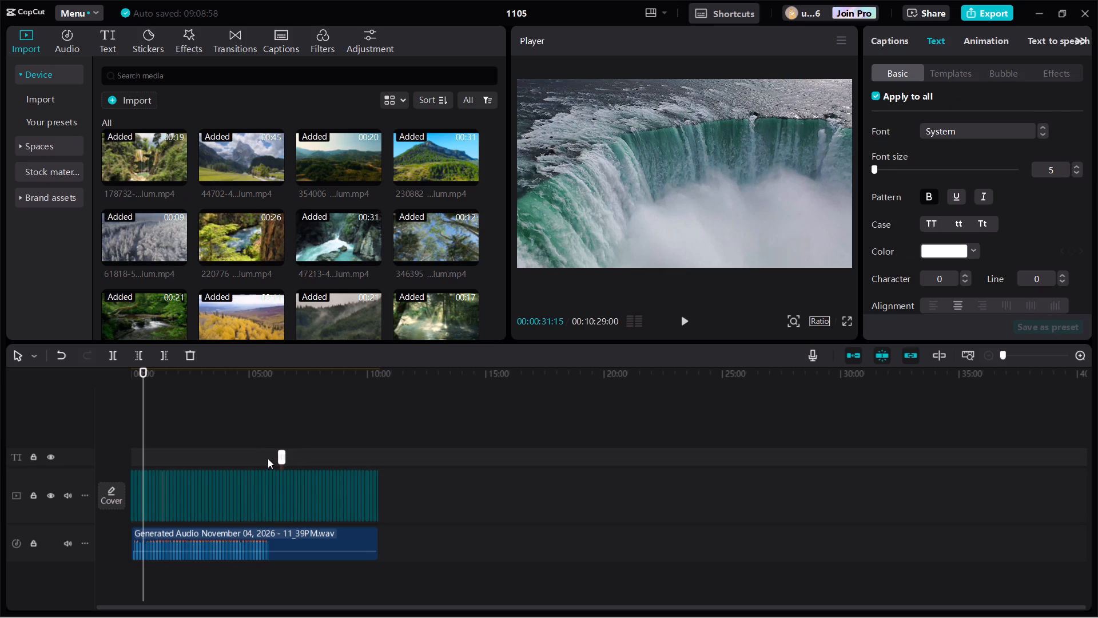
key("BackSpace")
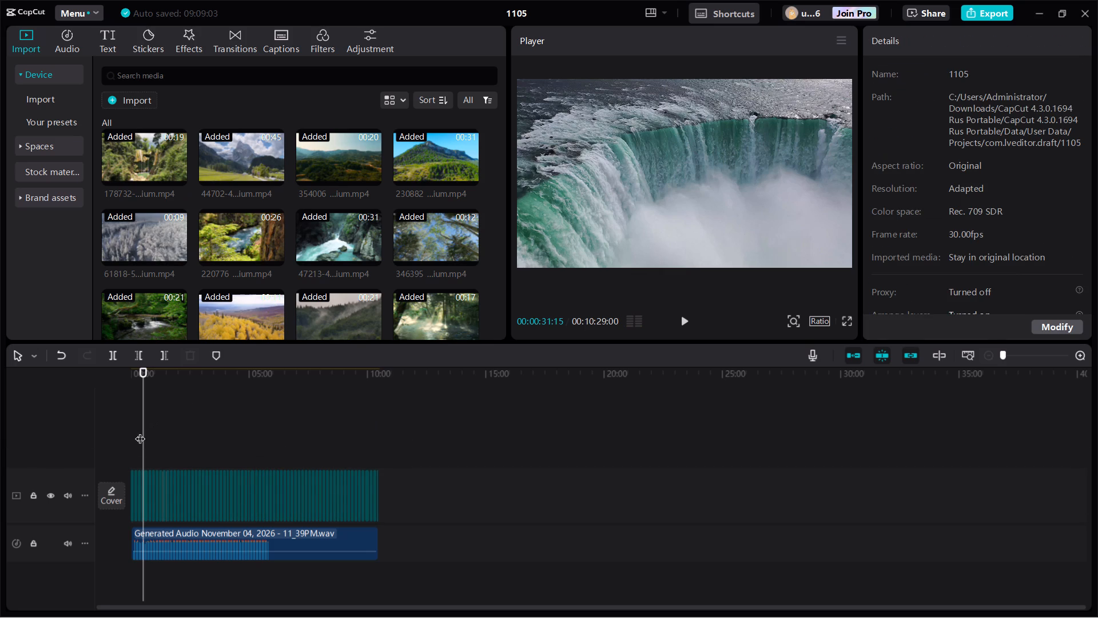
From the start of the timeline, generate auto captions with English as spoken language and Delete current captions enabled.
left_click(140, 431)
left_click_drag(140, 418, 101, 419)
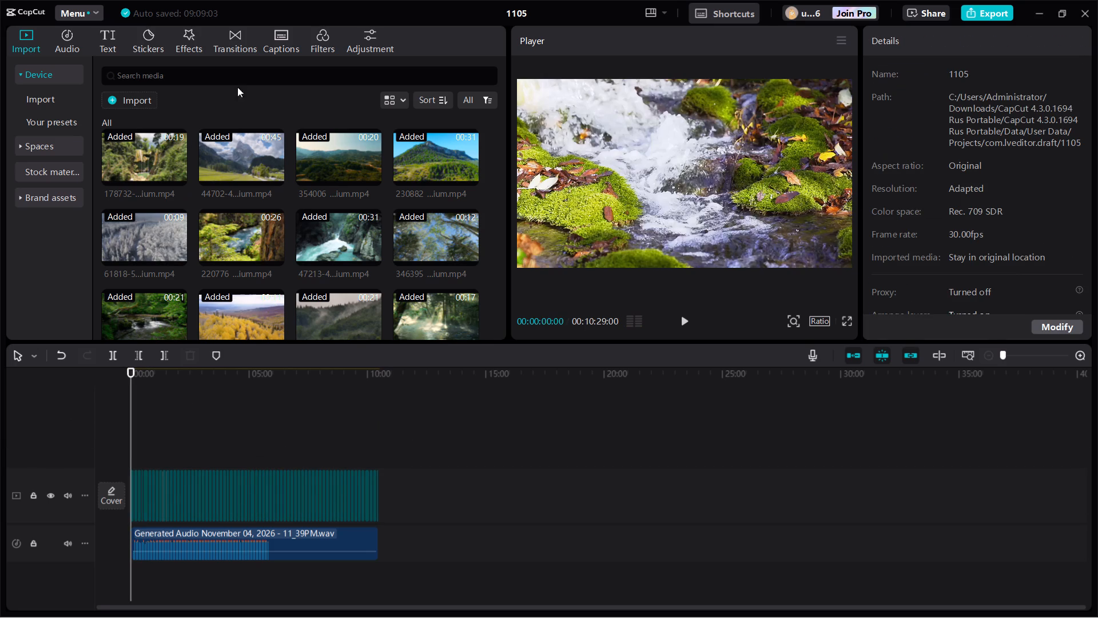
left_click(276, 37)
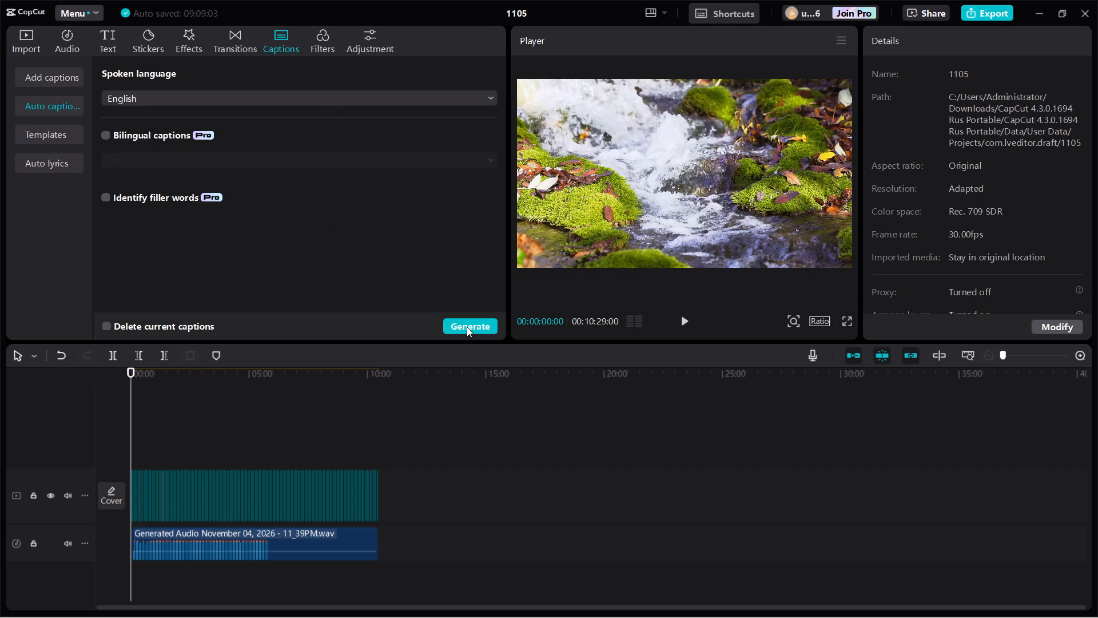
left_click(105, 321)
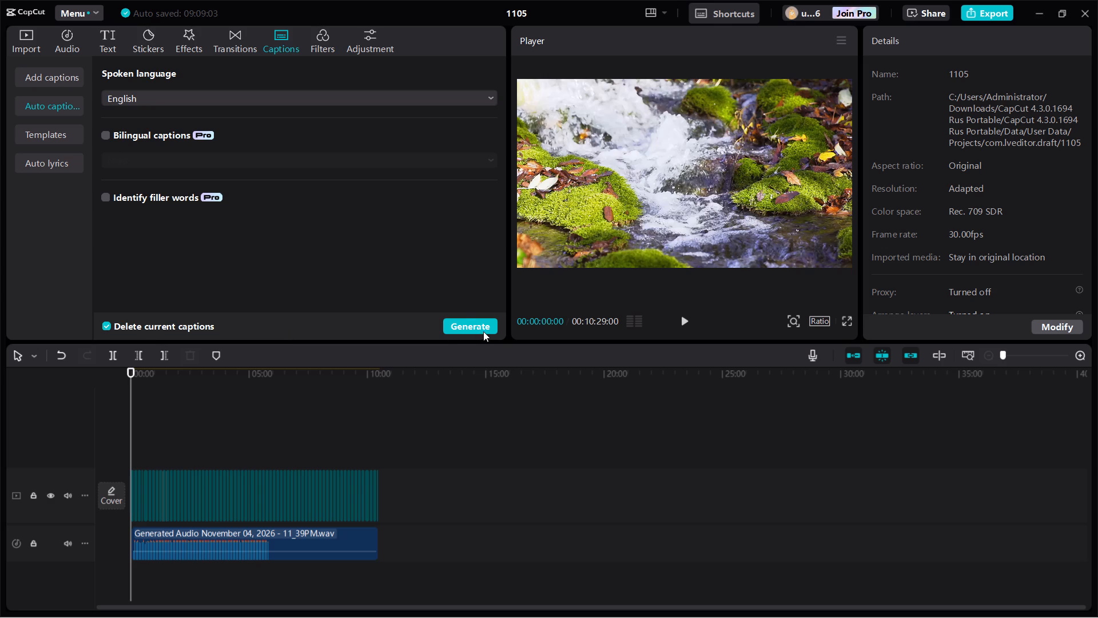
left_click(482, 329)
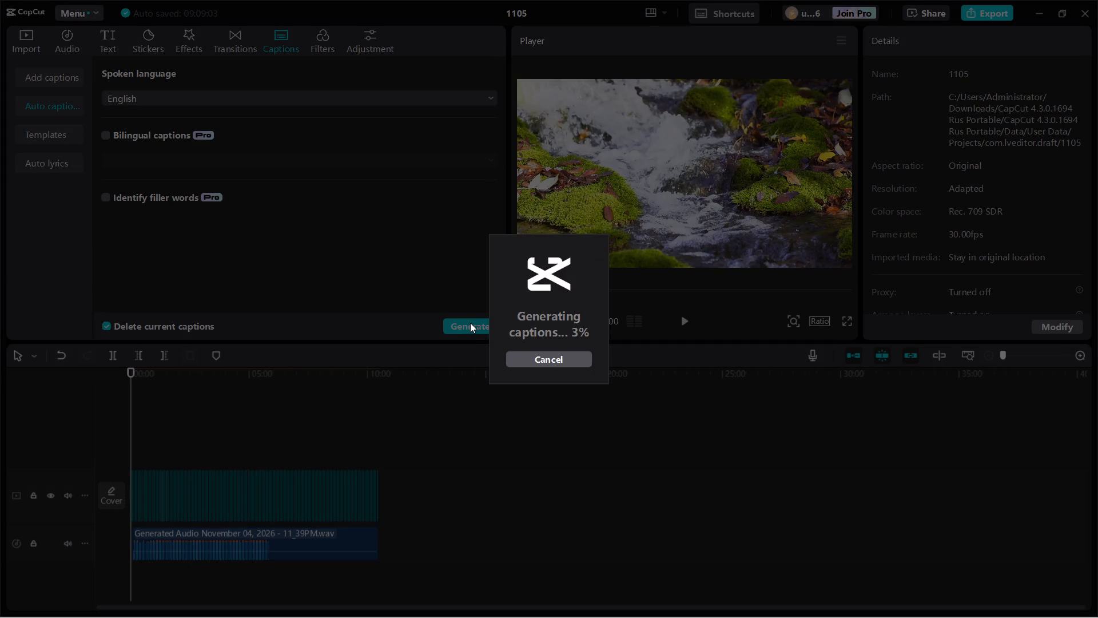
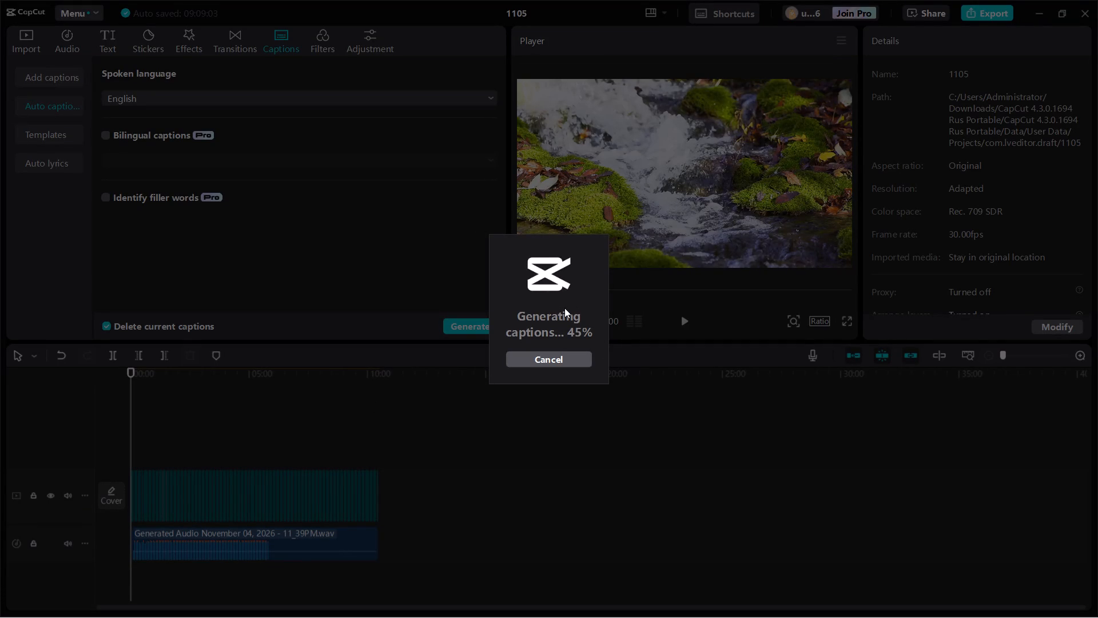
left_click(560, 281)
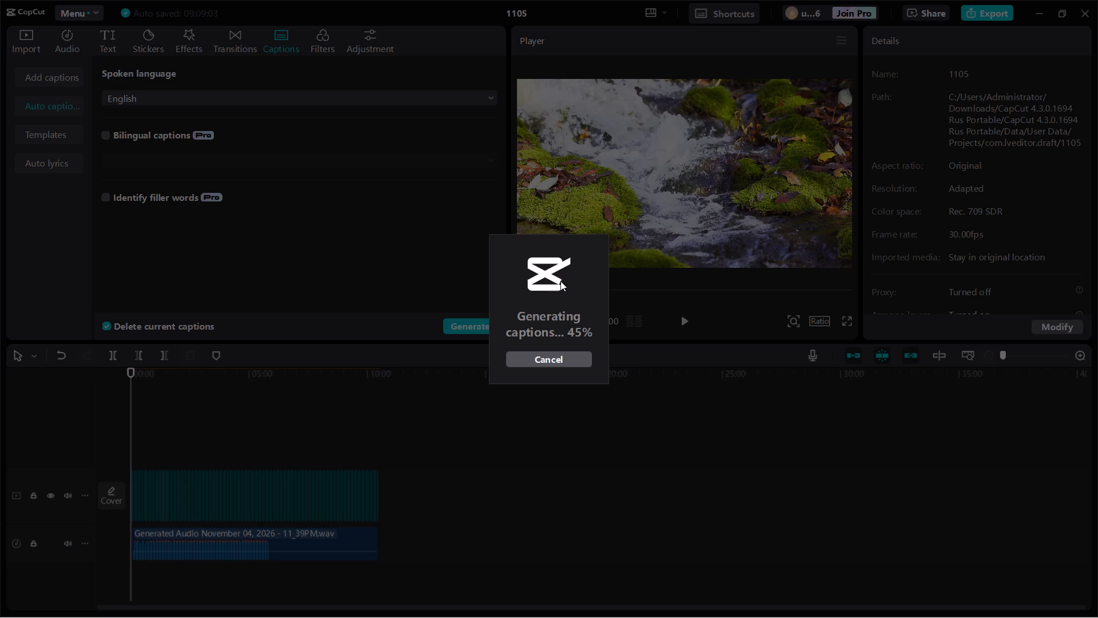
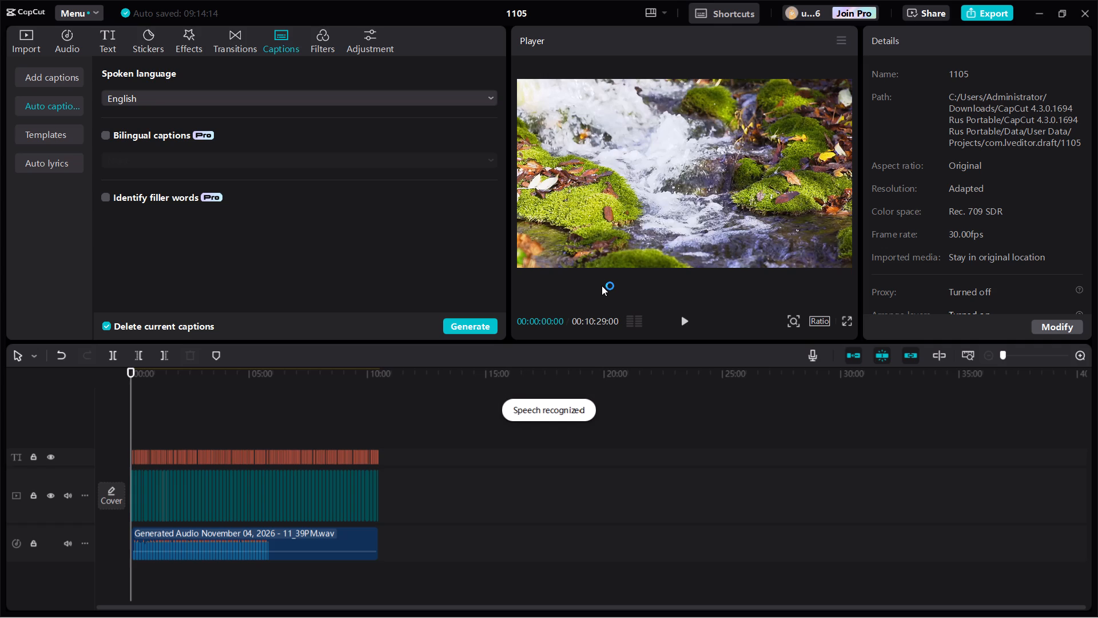
Select every caption on the timeline and format the text as bold and all uppercase.
left_click(683, 314)
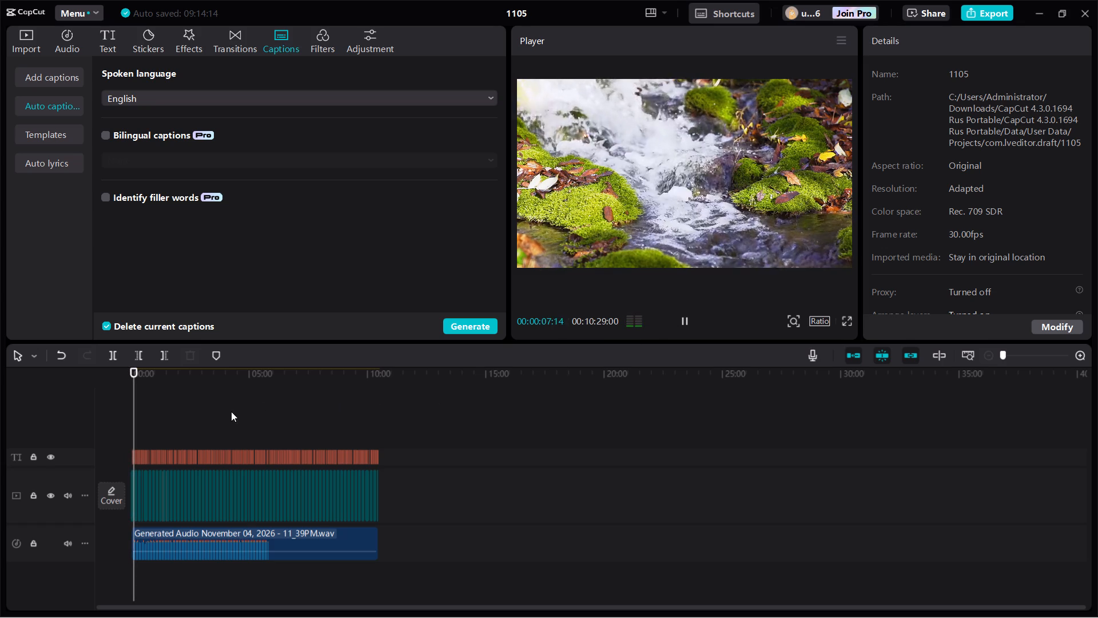
left_click_drag(382, 401, 367, 449)
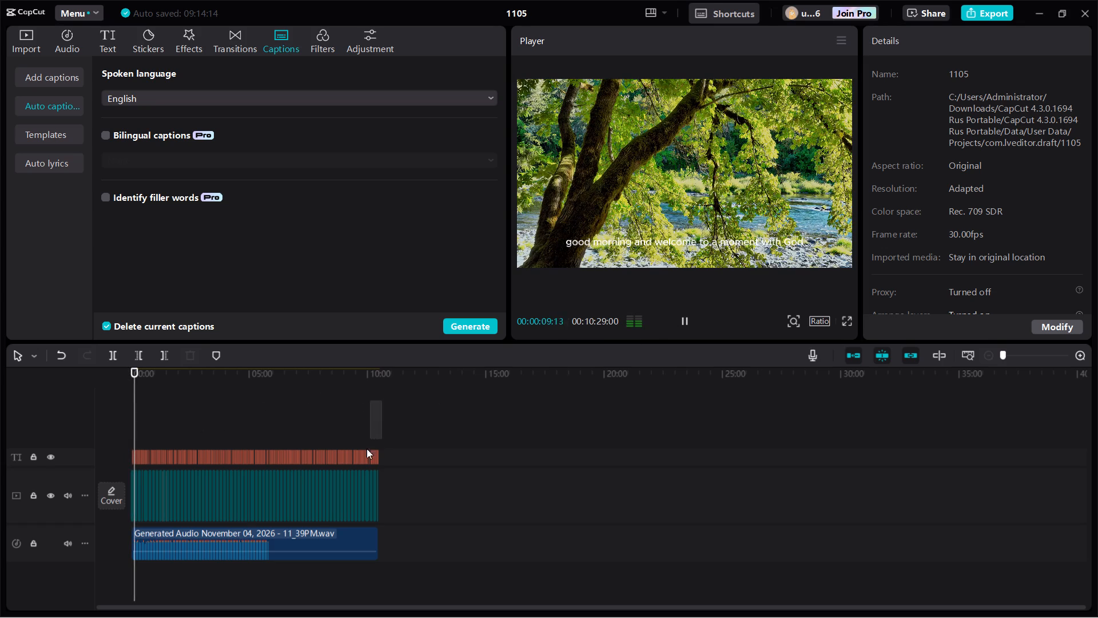
left_click_drag(367, 449, 168, 445)
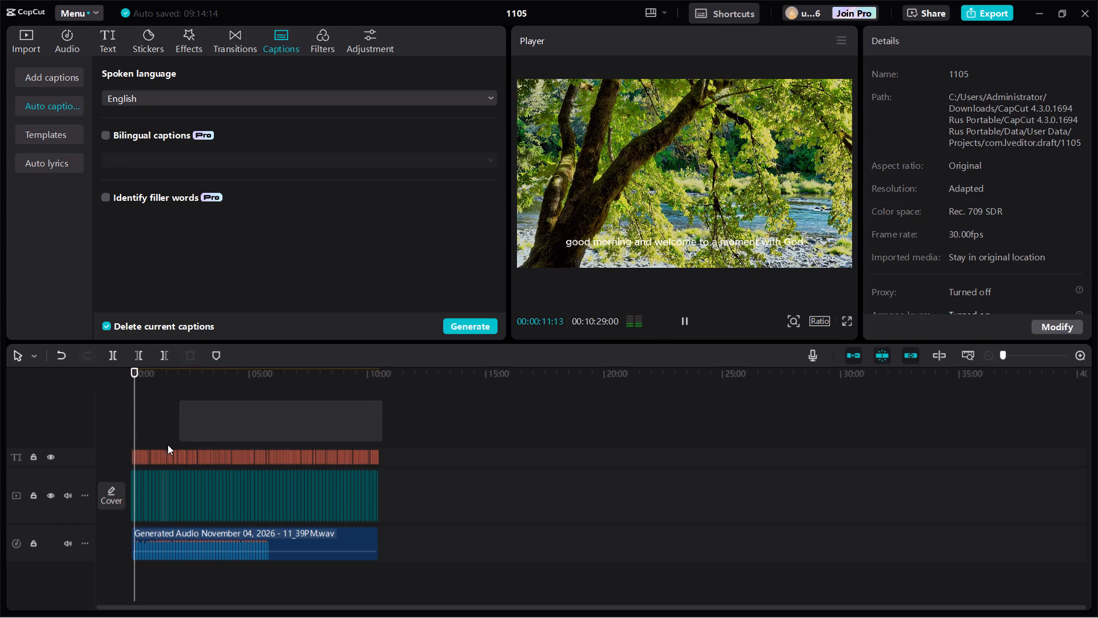
left_click_drag(168, 445, 124, 470)
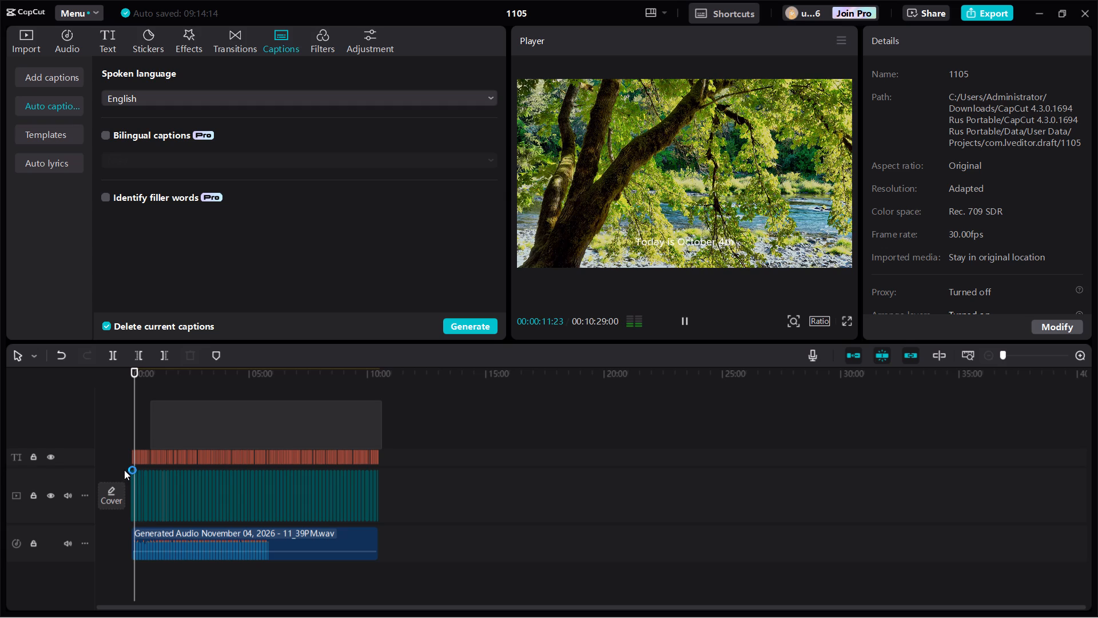
left_click_drag(124, 470, 108, 463)
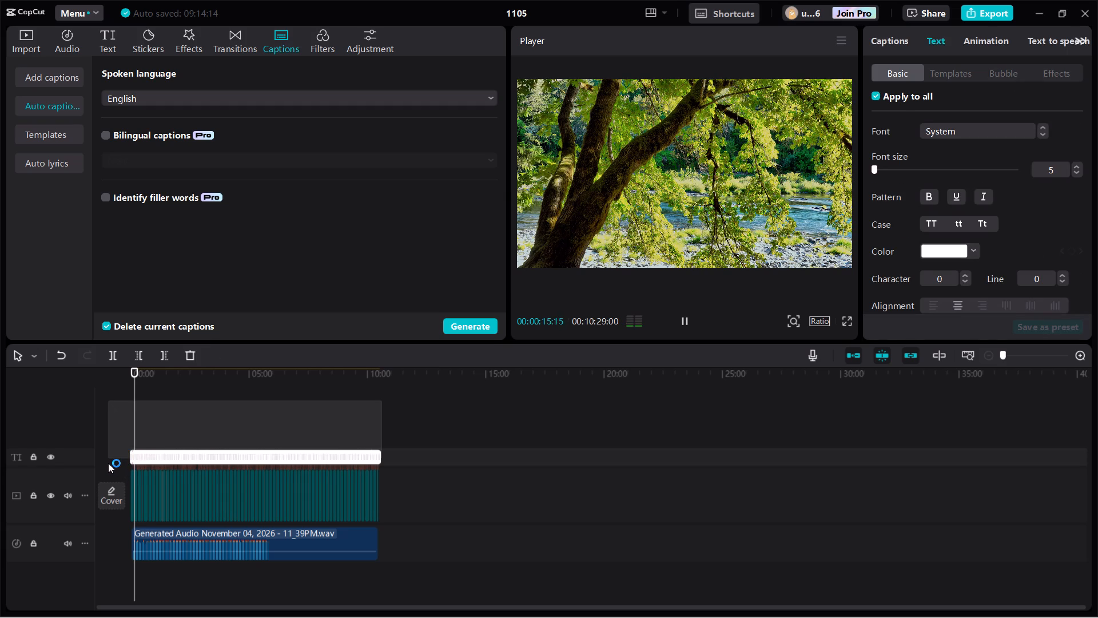
left_click_drag(108, 463, 108, 458)
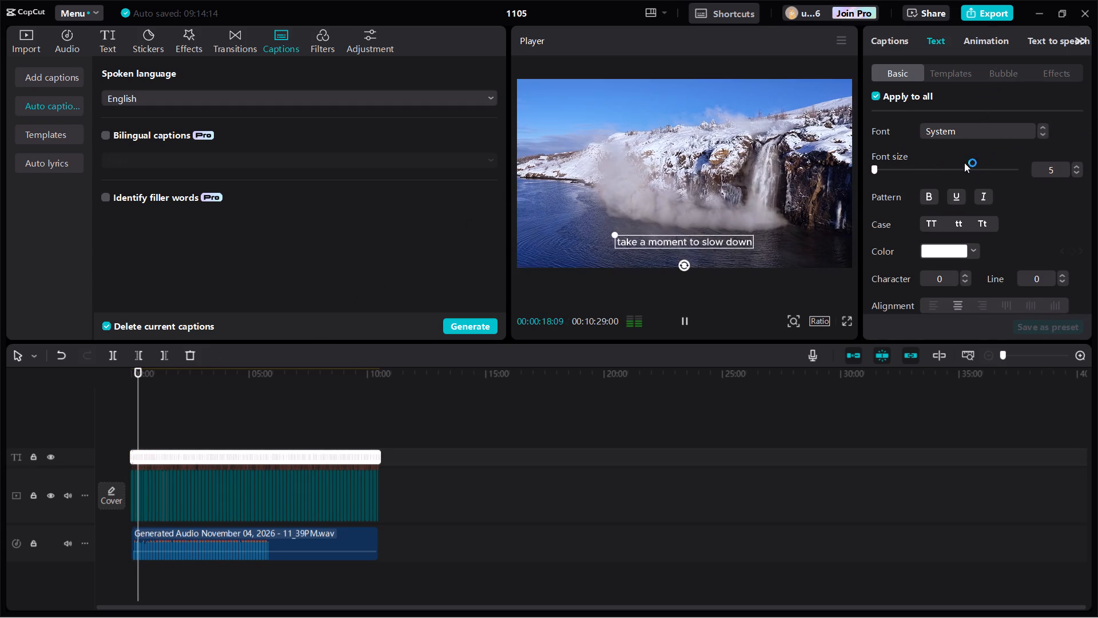
left_click(930, 193)
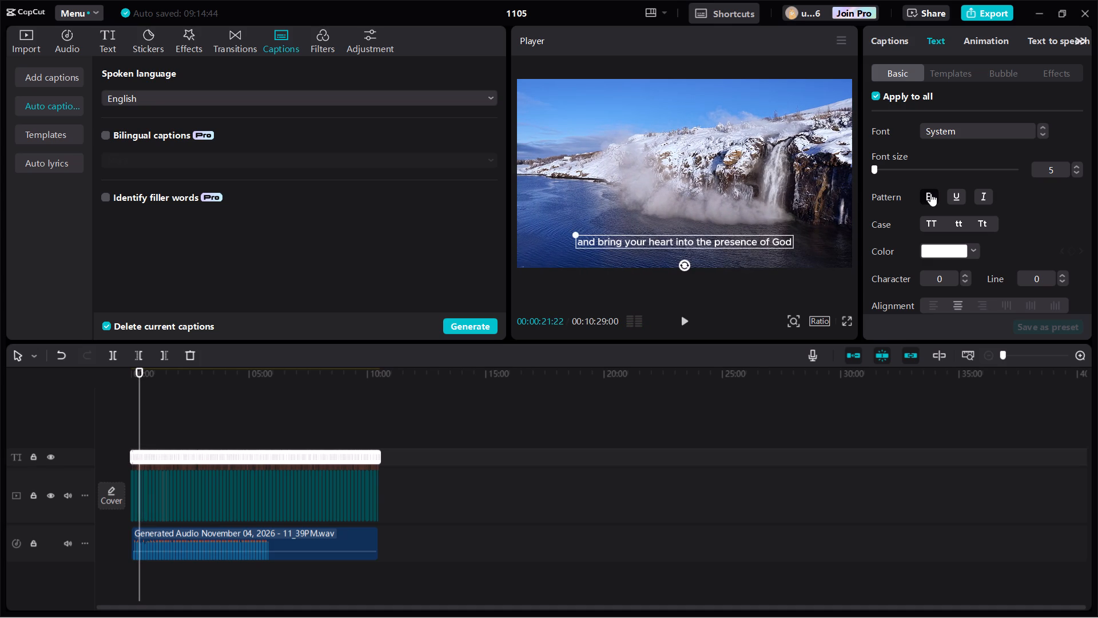
left_click(932, 221)
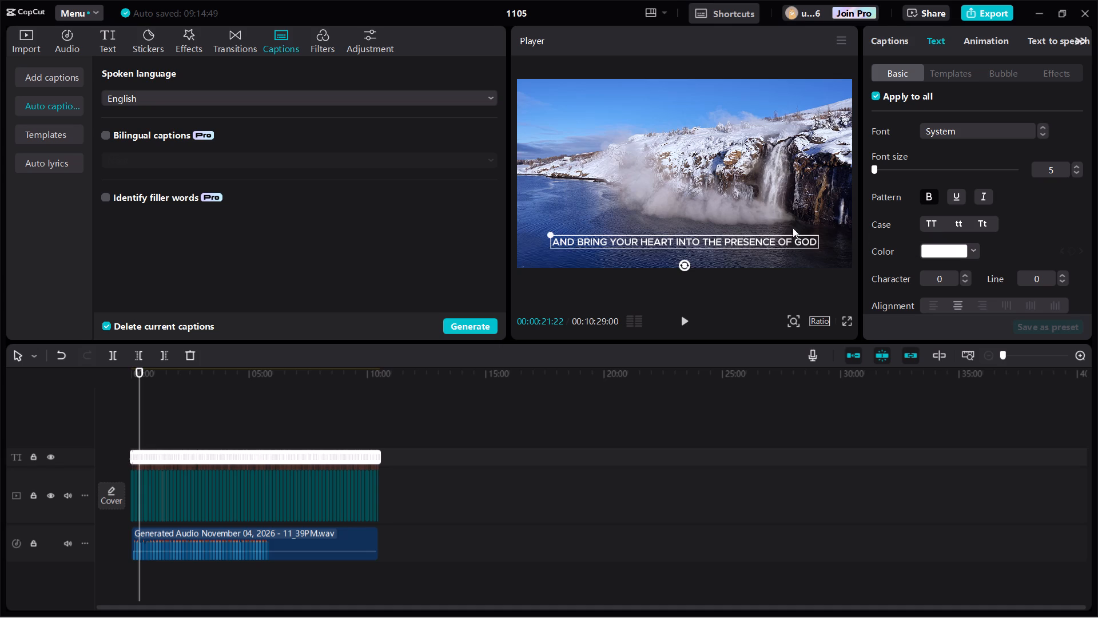
Move the captions up to just below the middle of the frame, horizontally centred at about Y -56.
left_click_drag(679, 236, 677, 173)
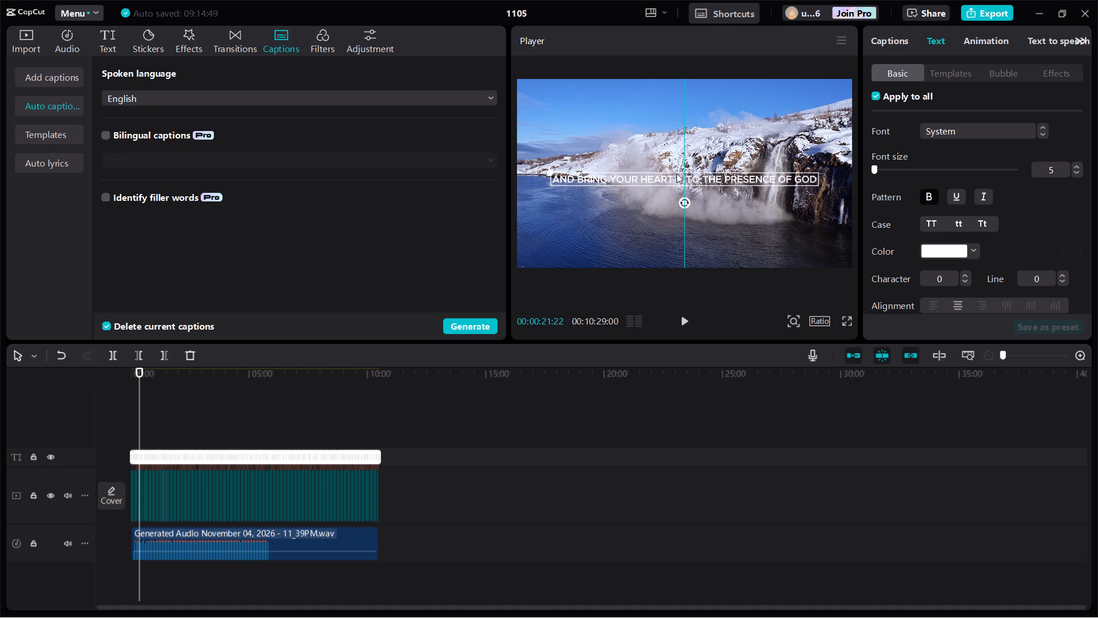
left_click_drag(677, 173, 677, 172)
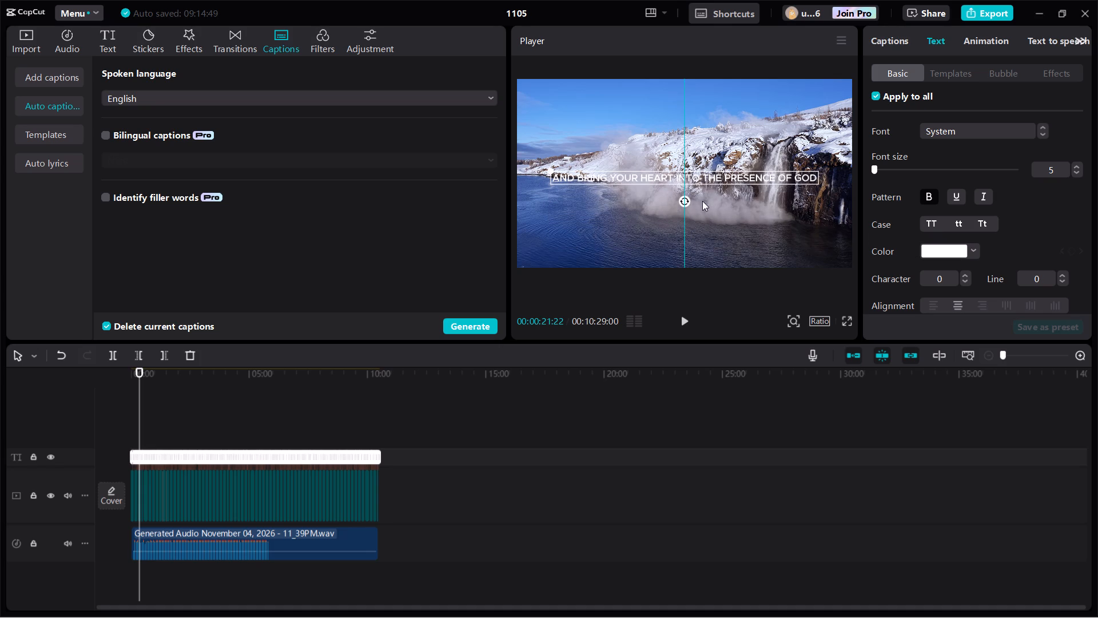
left_click(689, 172)
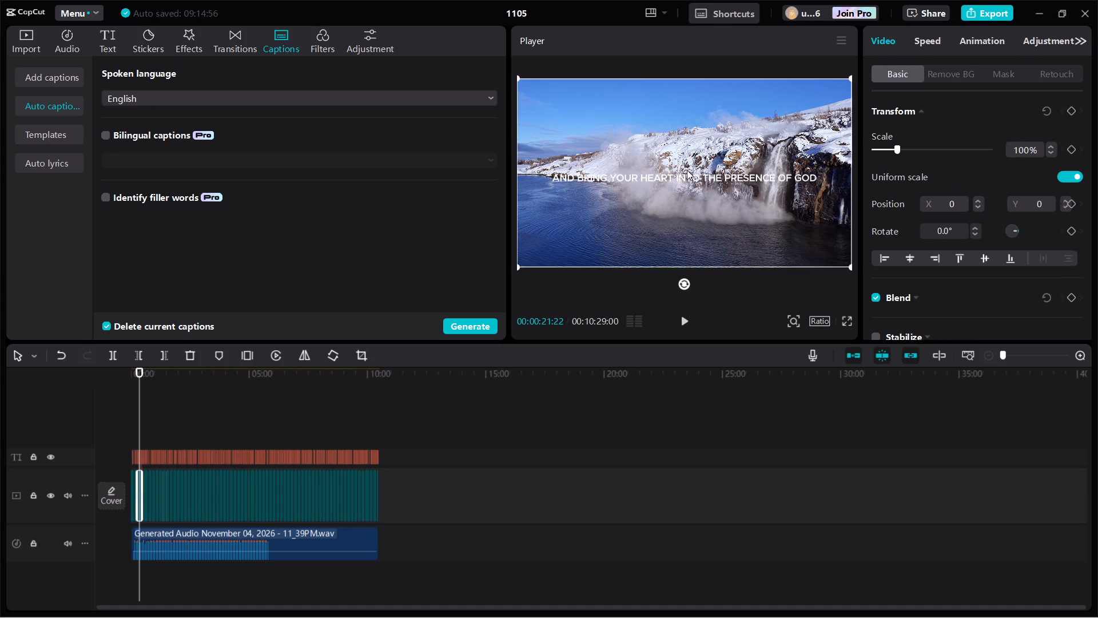
left_click(385, 423)
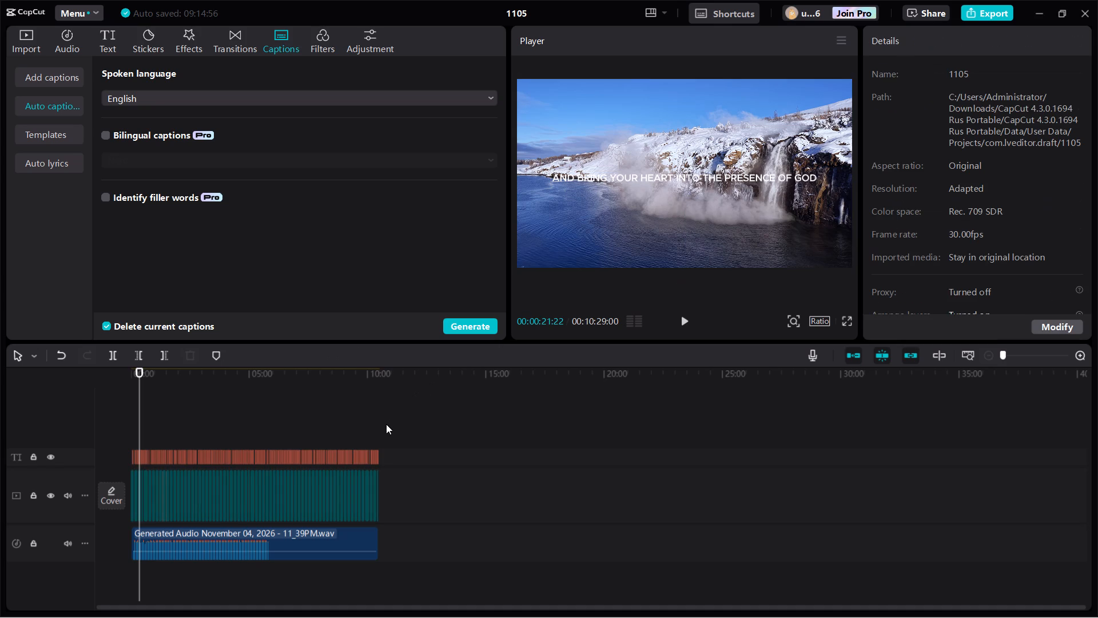
Shift the snowy waterfall clip down in the frame to position X 0, Y -86.
left_click_drag(381, 426, 261, 450)
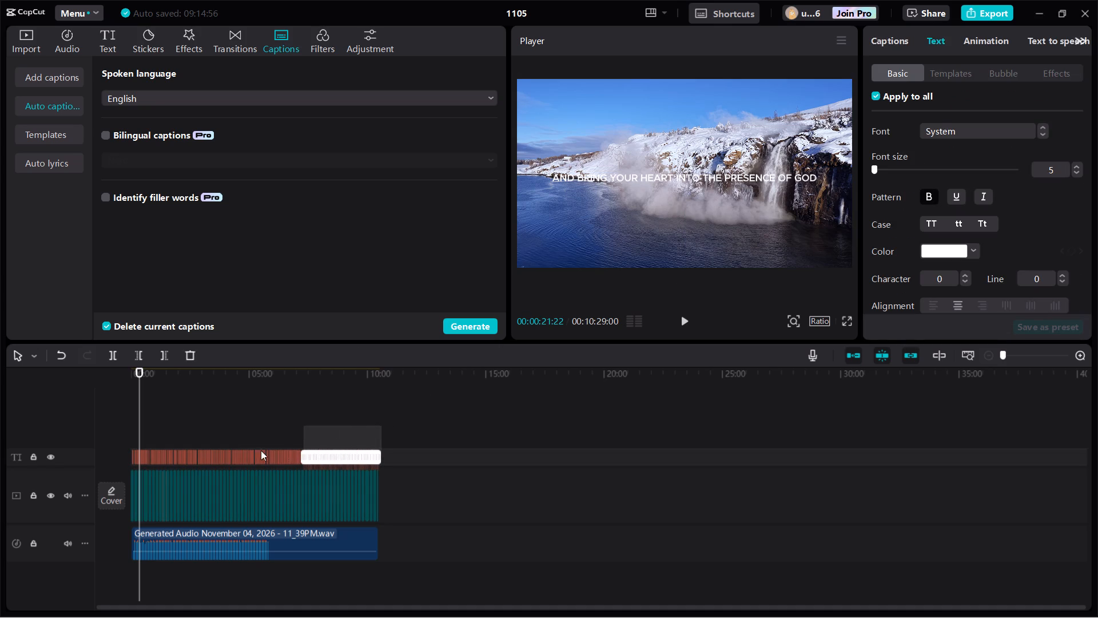
left_click_drag(261, 450, 91, 455)
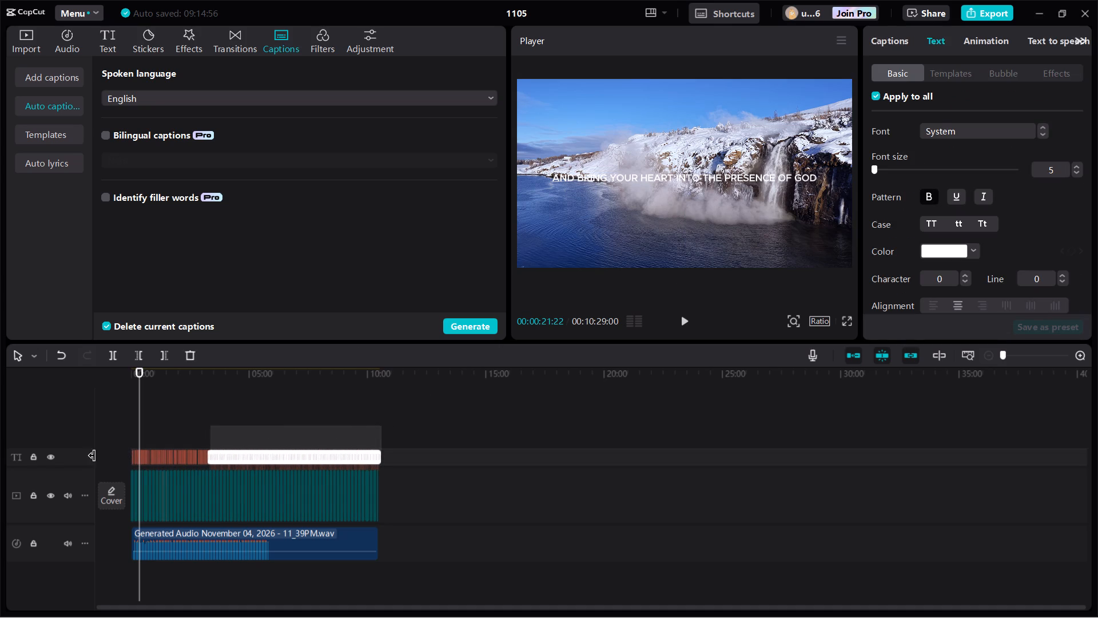
left_click_drag(91, 455, 91, 453)
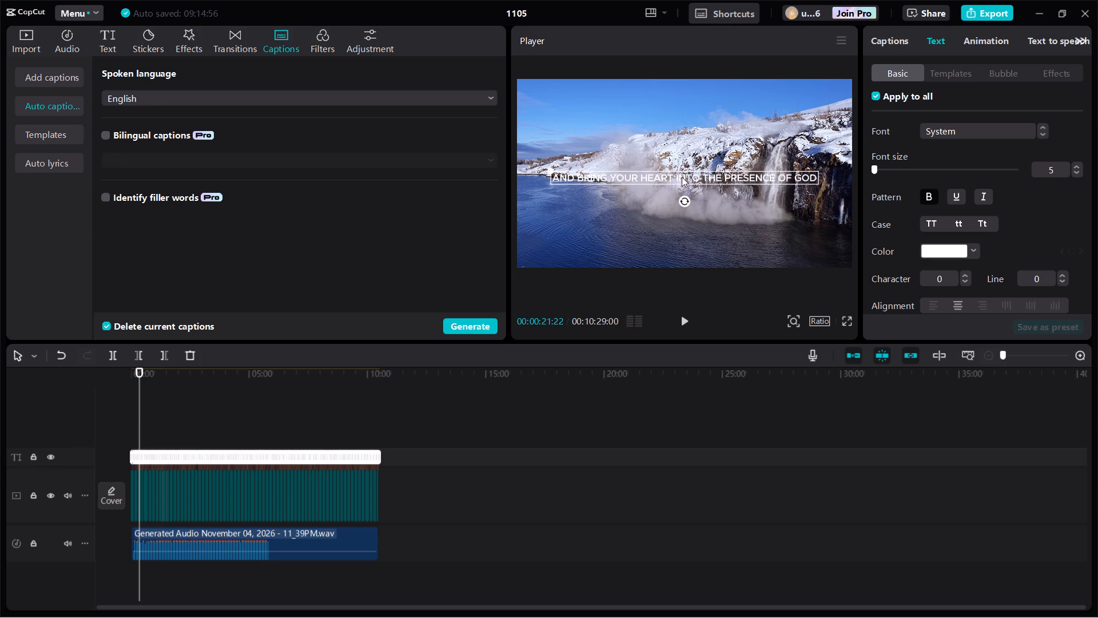
left_click_drag(681, 171, 678, 163)
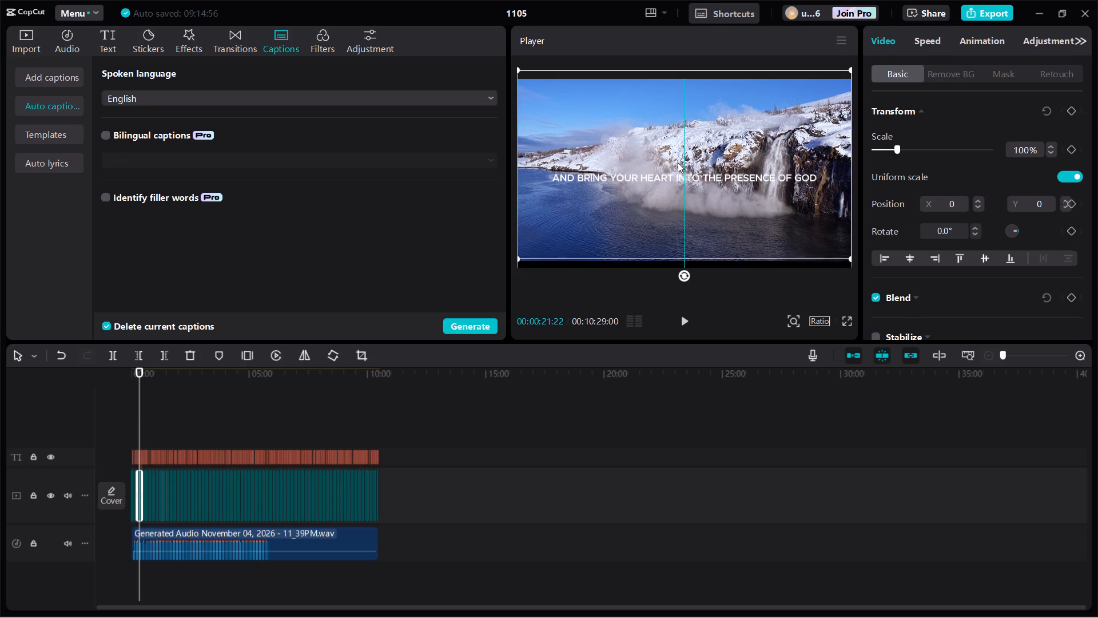
left_click_drag(678, 163, 673, 178)
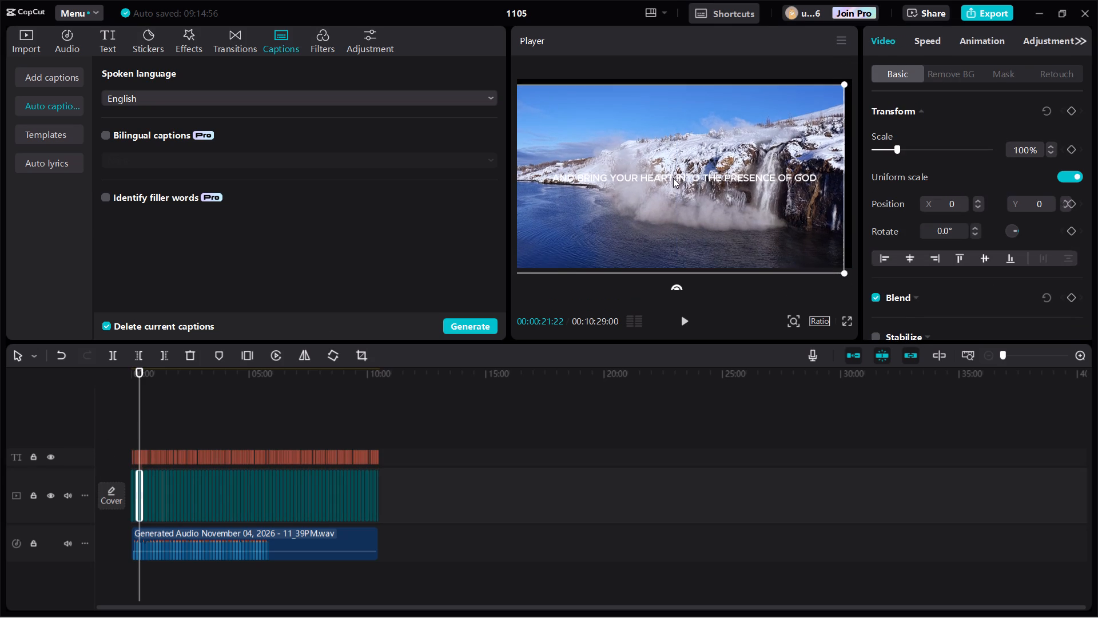
left_click_drag(673, 178, 680, 179)
left_click(620, 203)
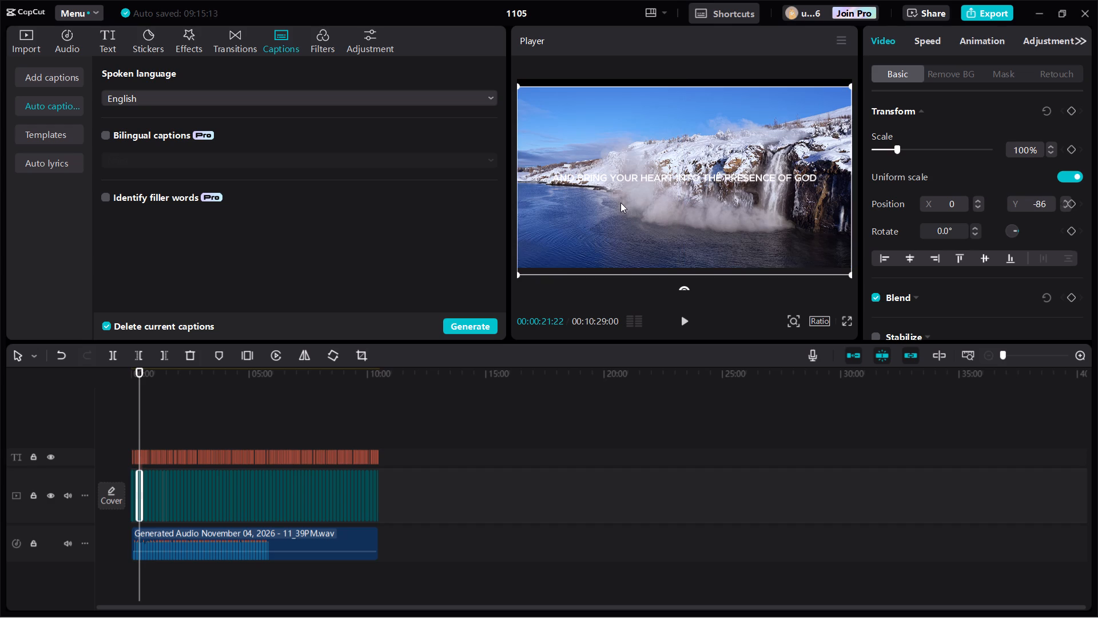
left_click(430, 418)
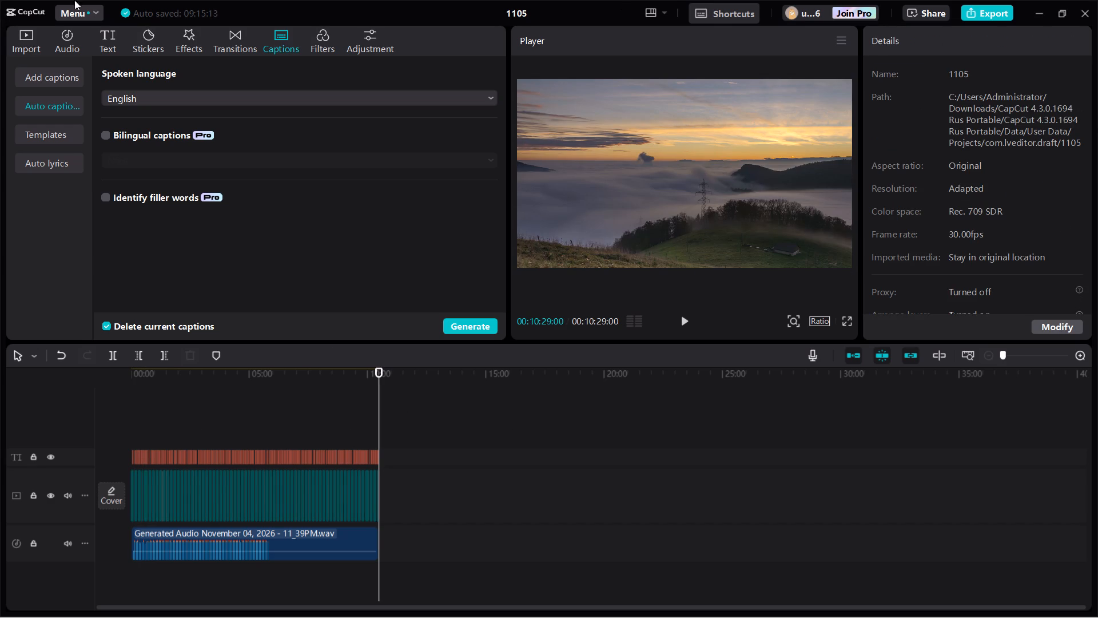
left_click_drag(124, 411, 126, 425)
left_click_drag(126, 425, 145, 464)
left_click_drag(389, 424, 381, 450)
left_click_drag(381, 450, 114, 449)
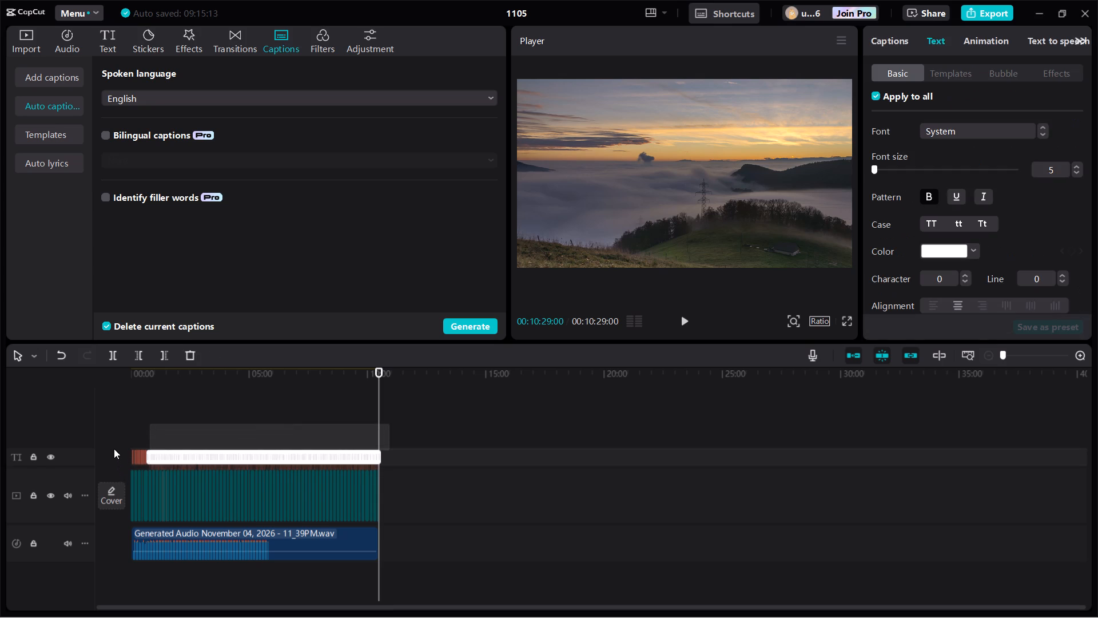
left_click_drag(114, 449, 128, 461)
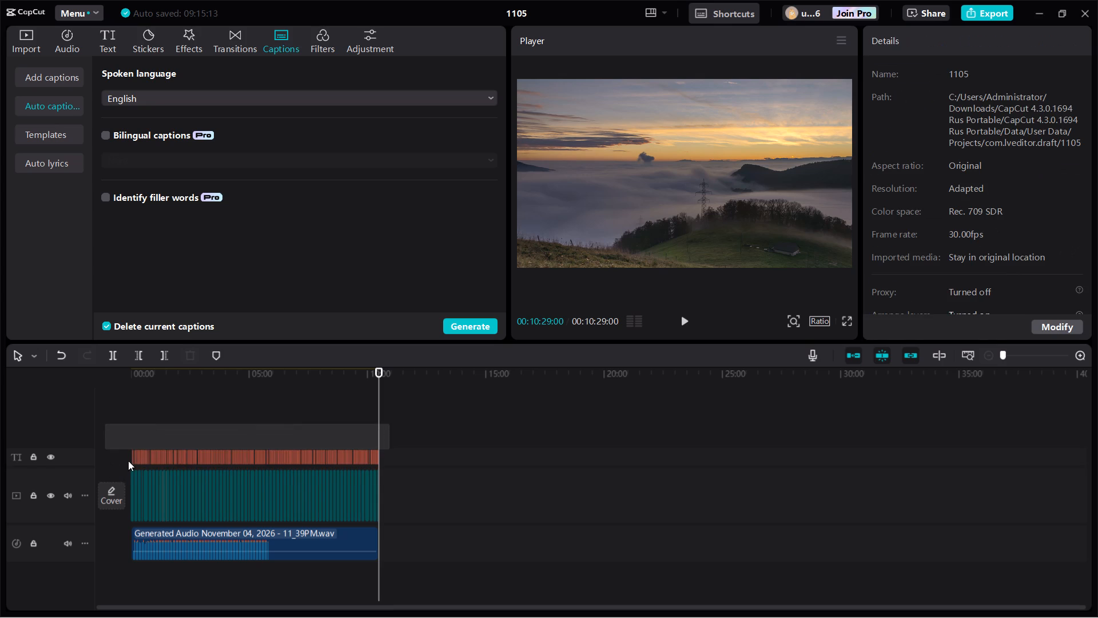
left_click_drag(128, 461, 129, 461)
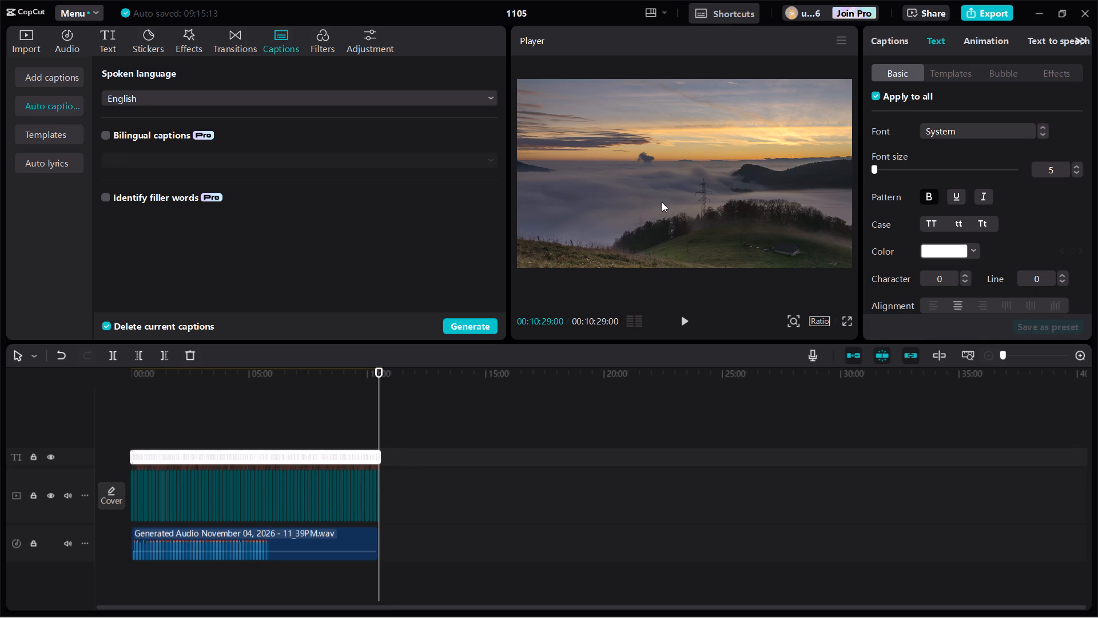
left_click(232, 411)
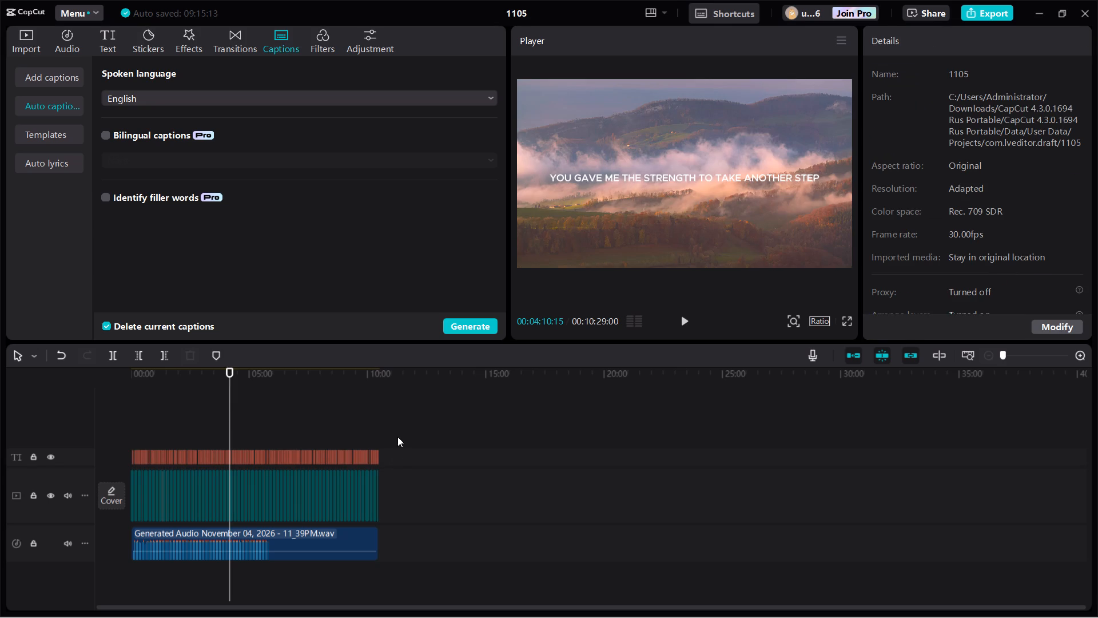
Select all captions and apply the preset style with black letters and a white outline.
left_click_drag(376, 430, 131, 455)
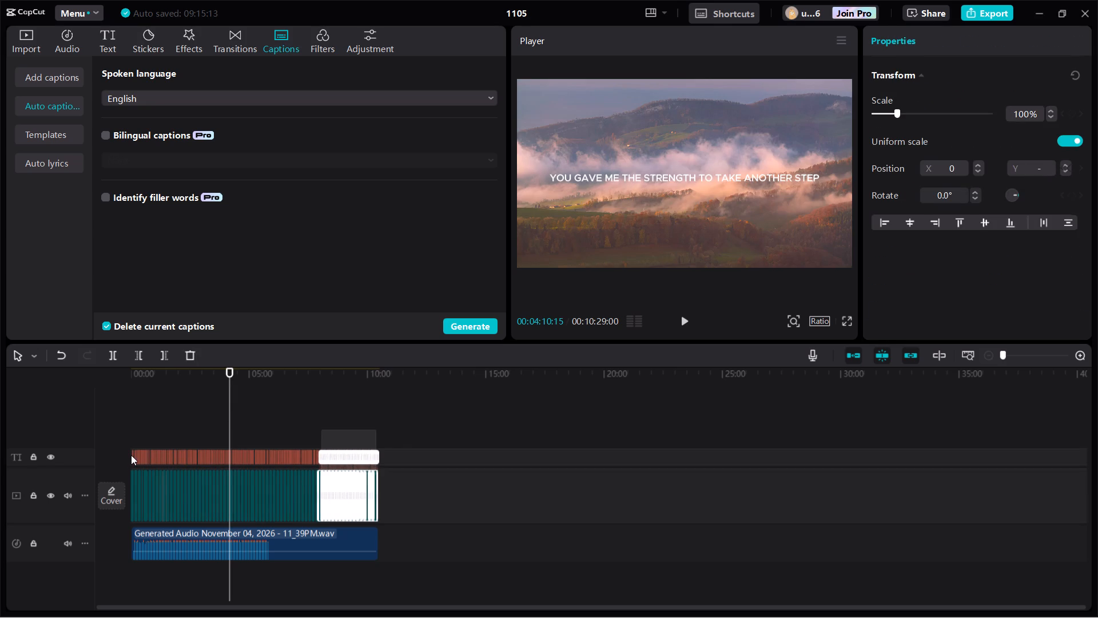
left_click_drag(131, 455, 106, 462)
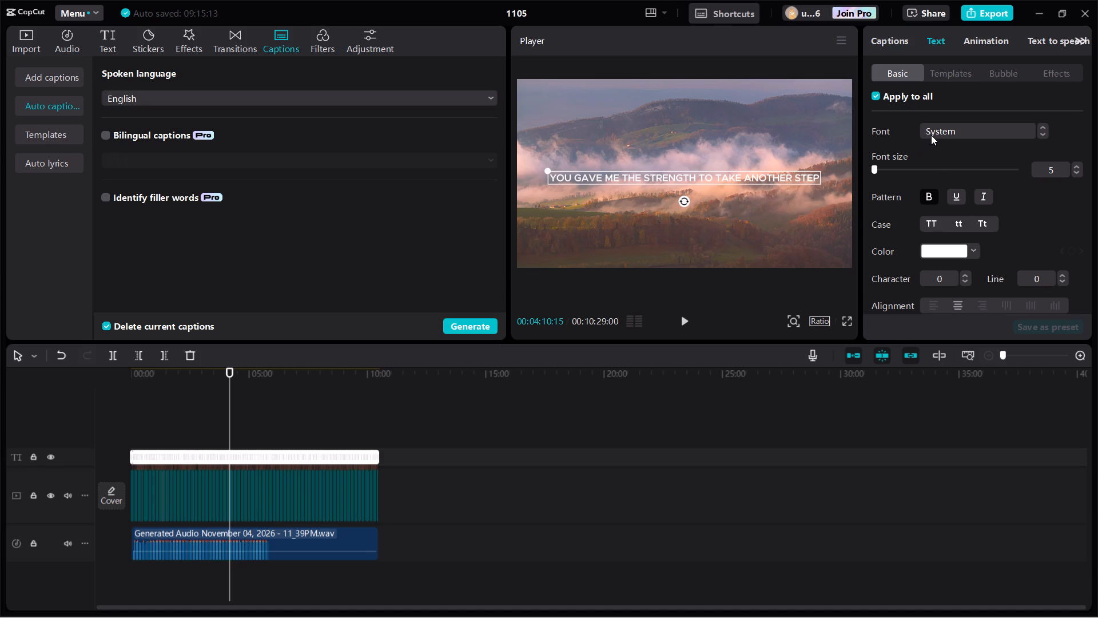
scroll(931, 135, "down", 1)
scroll(942, 244, "down", 3)
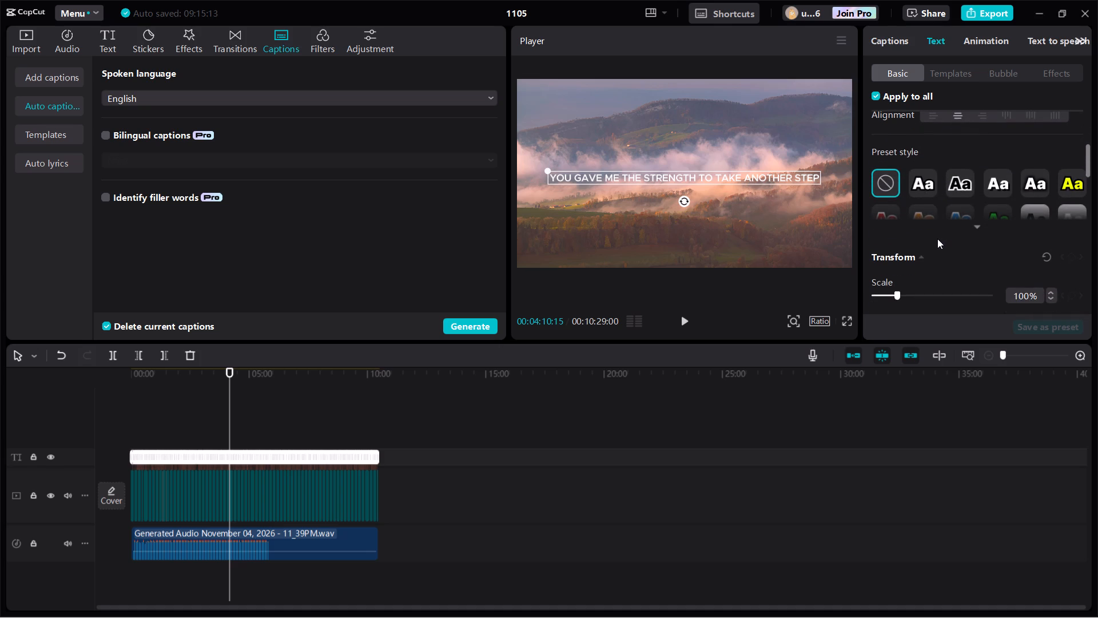
left_click(924, 187)
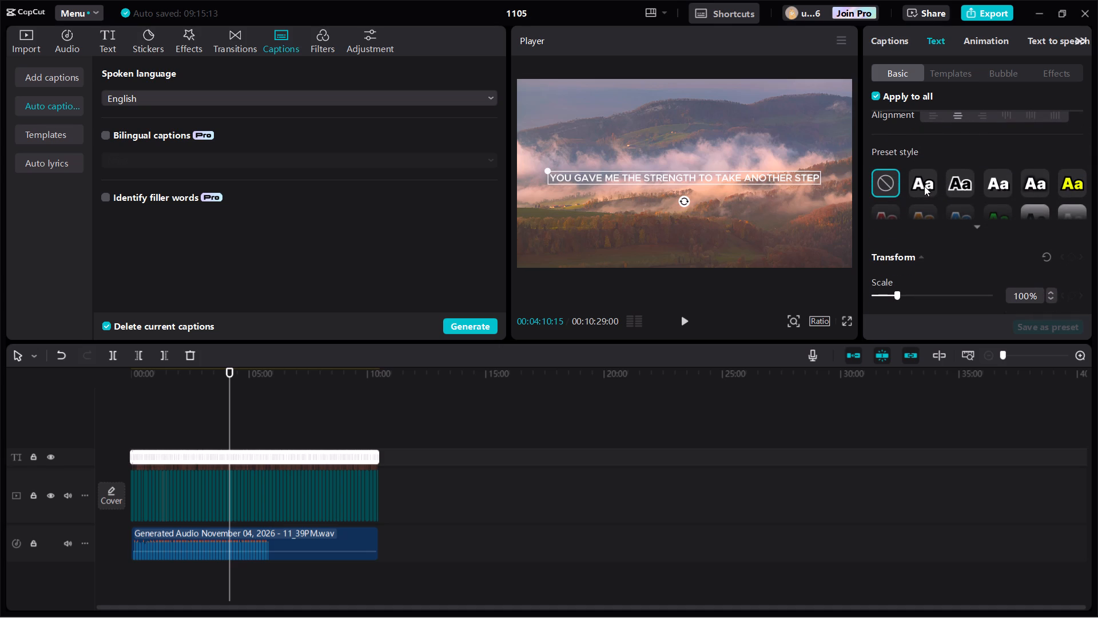
left_click(924, 180)
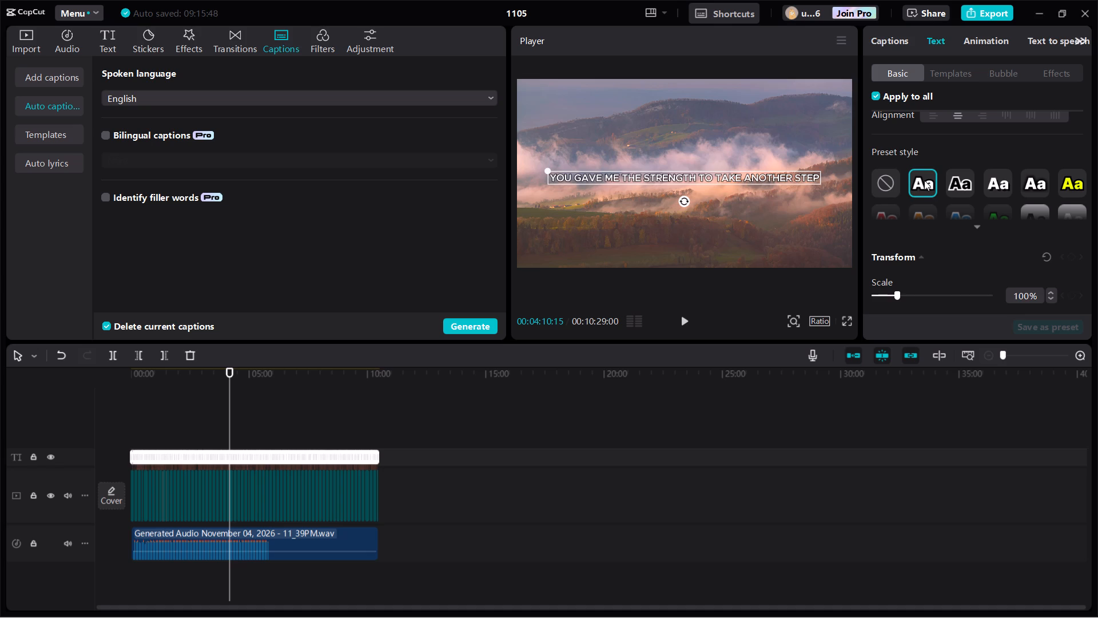
left_click(957, 179)
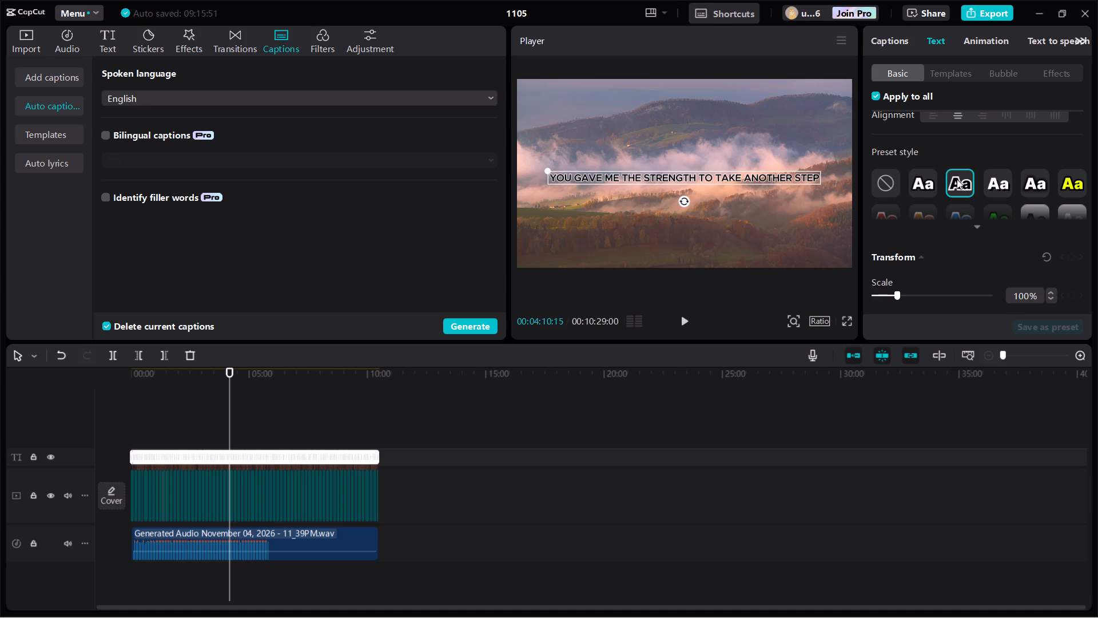
Align all the captions to the horizontal center of the frame.
scroll(949, 205, "down", 2)
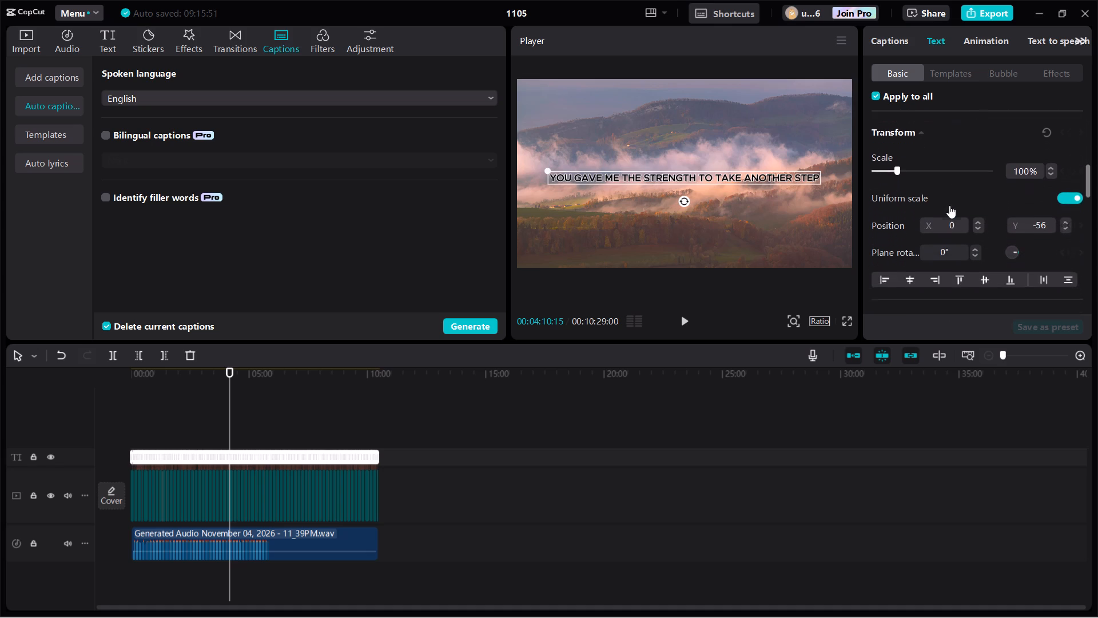
scroll(949, 205, "down", 1)
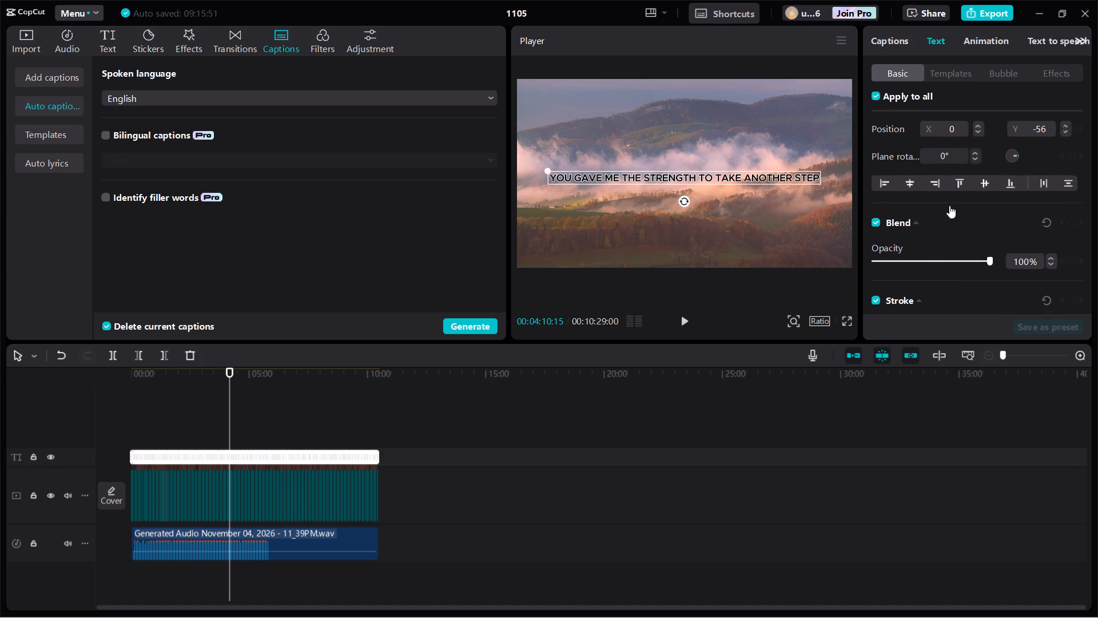
left_click(908, 181)
Increase the stroke thickness of all captions to 32.
scroll(929, 215, "down", 2)
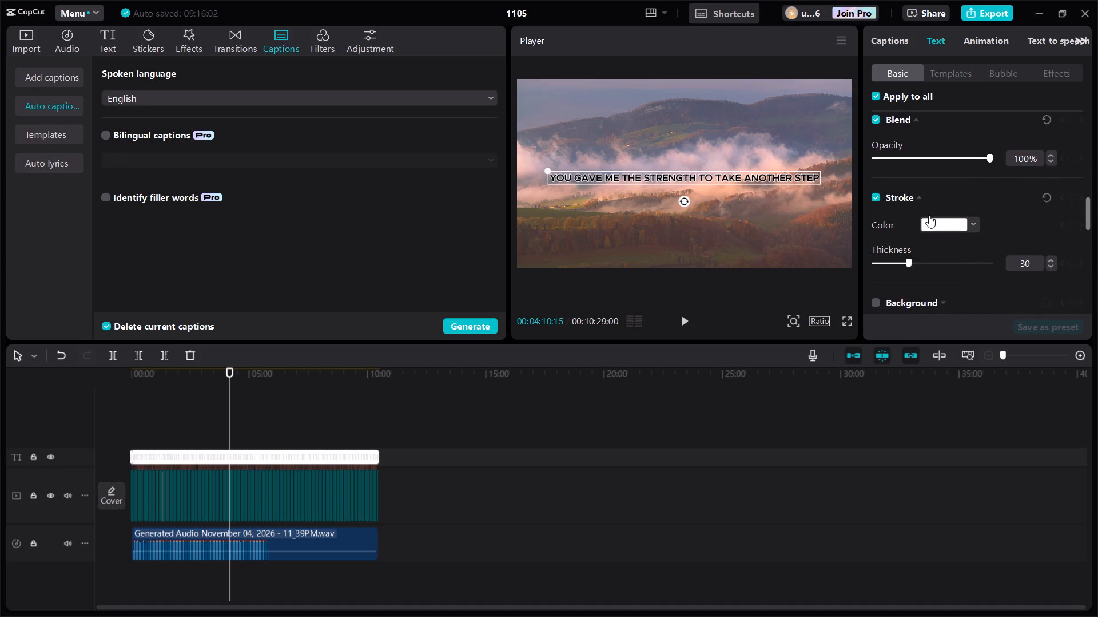
scroll(962, 223, "down", 1)
left_click(1051, 208)
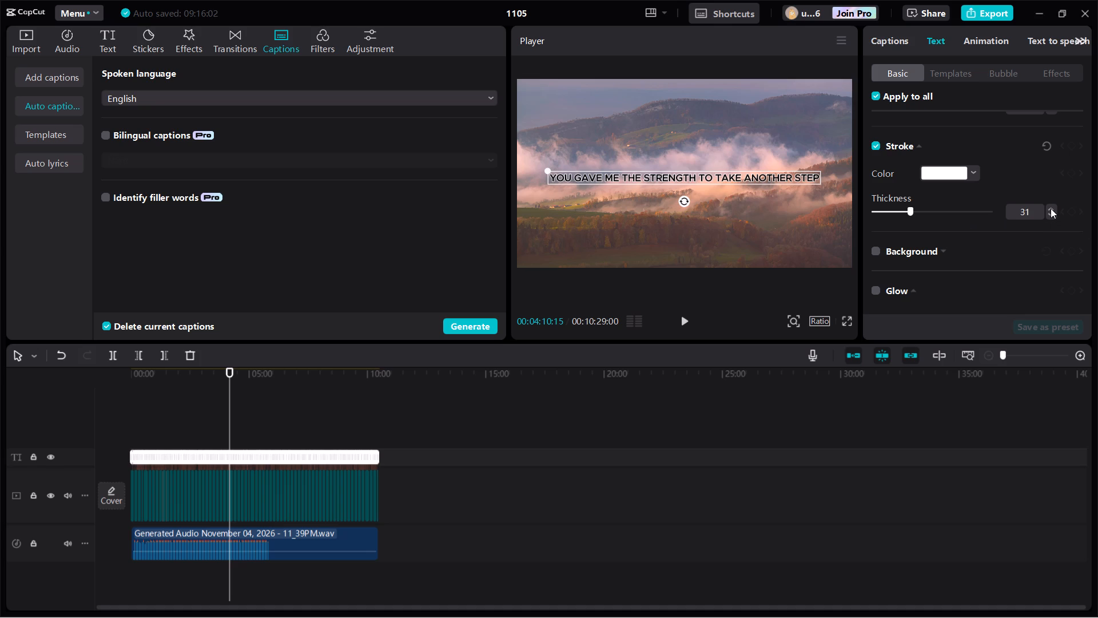
left_click(1051, 208)
Turn on glow for all captions and choose the non-Pro glow style.
scroll(878, 251, "down", 1)
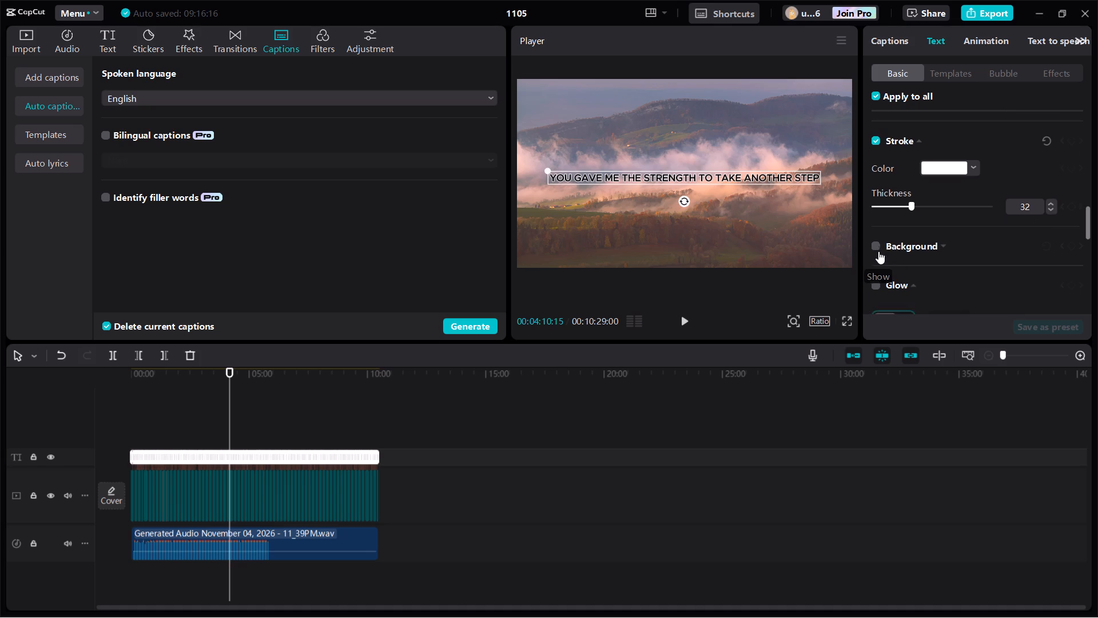
left_click(875, 242)
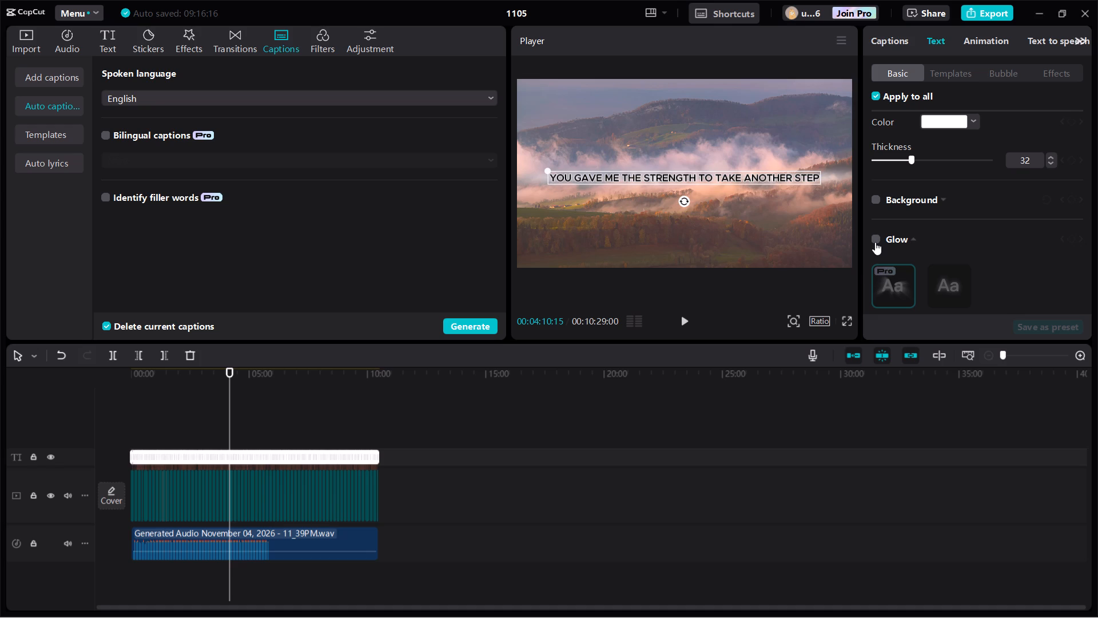
scroll(952, 282, "down", 2)
scroll(952, 282, "up", 2)
scroll(948, 261, "down", 1)
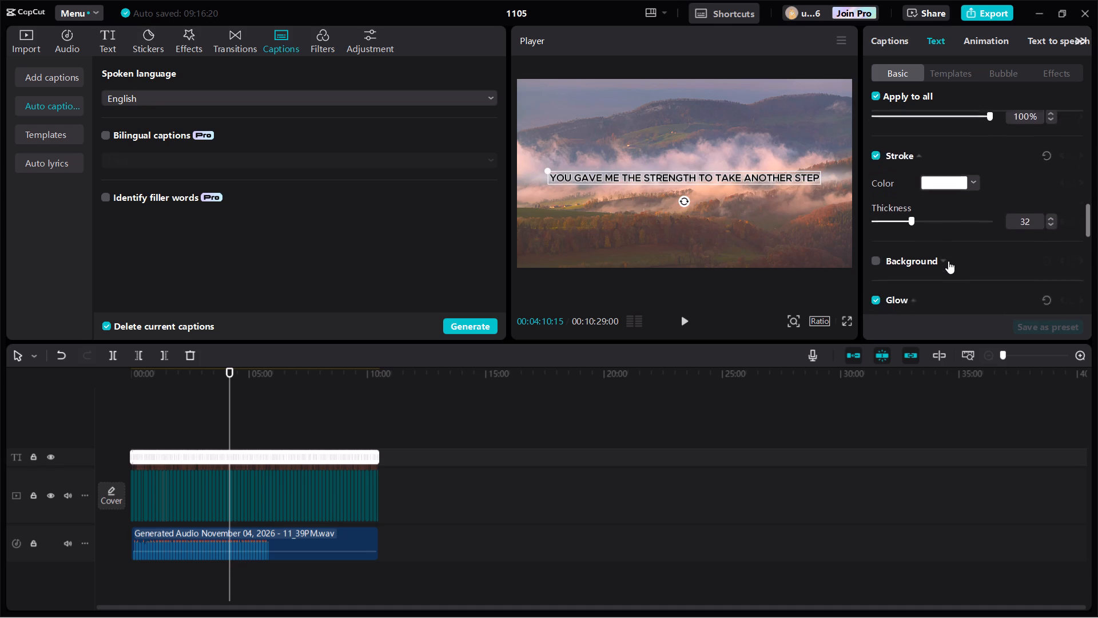
scroll(948, 261, "down", 1)
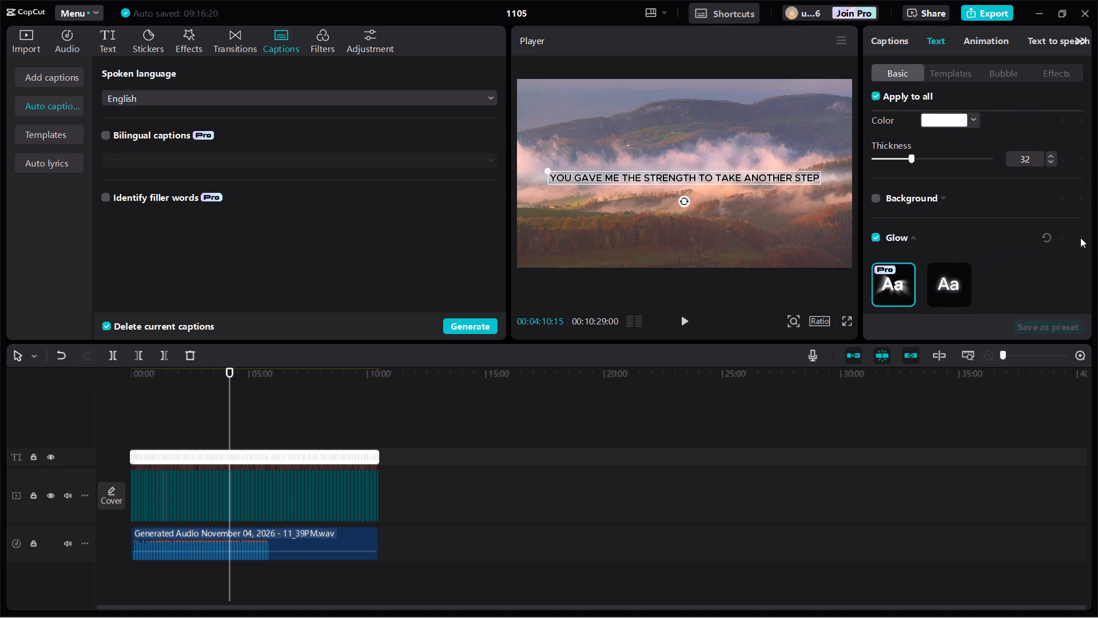
left_click(1081, 236)
left_click(950, 282)
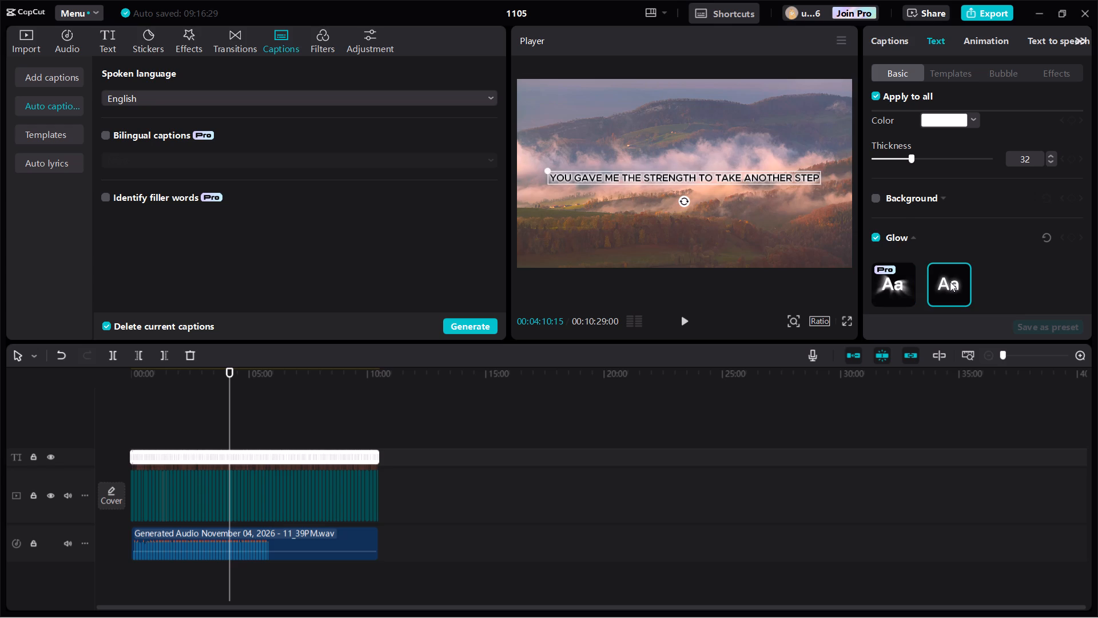
Turn on the shadow for all captions, in black.
scroll(950, 282, "down", 2)
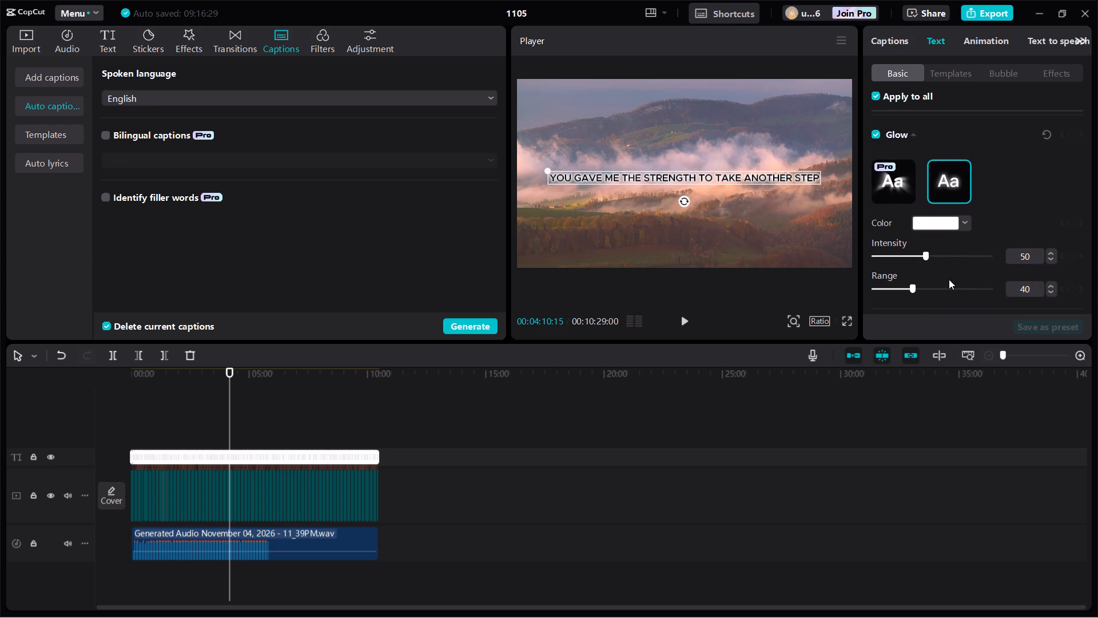
scroll(949, 279, "down", 2)
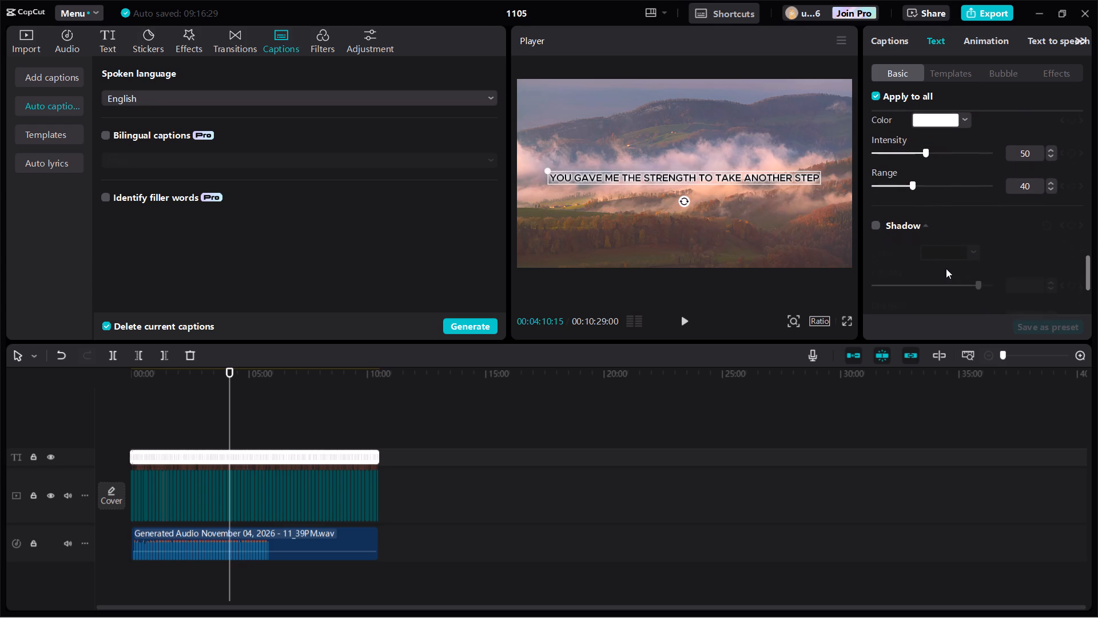
left_click(875, 226)
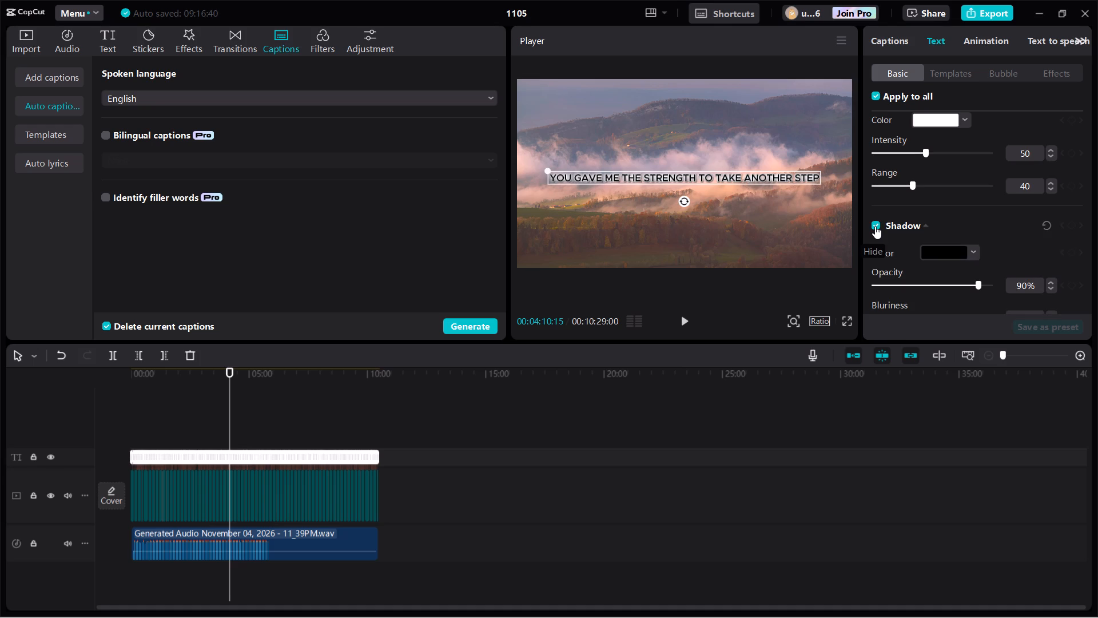
left_click(971, 255)
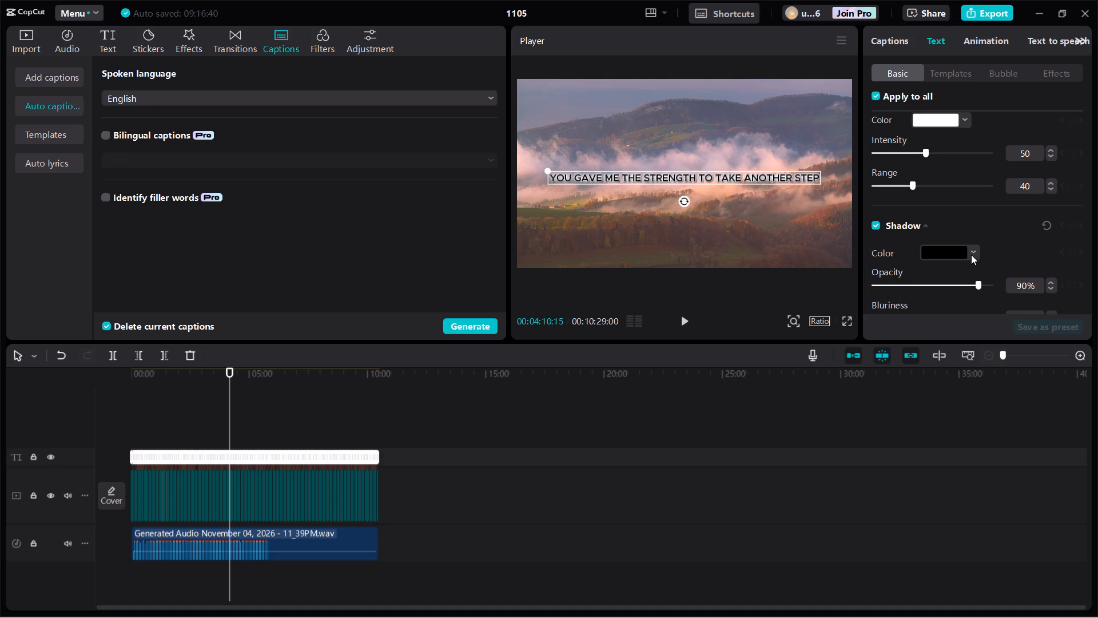
left_click(971, 255)
scroll(971, 255, "down", 3)
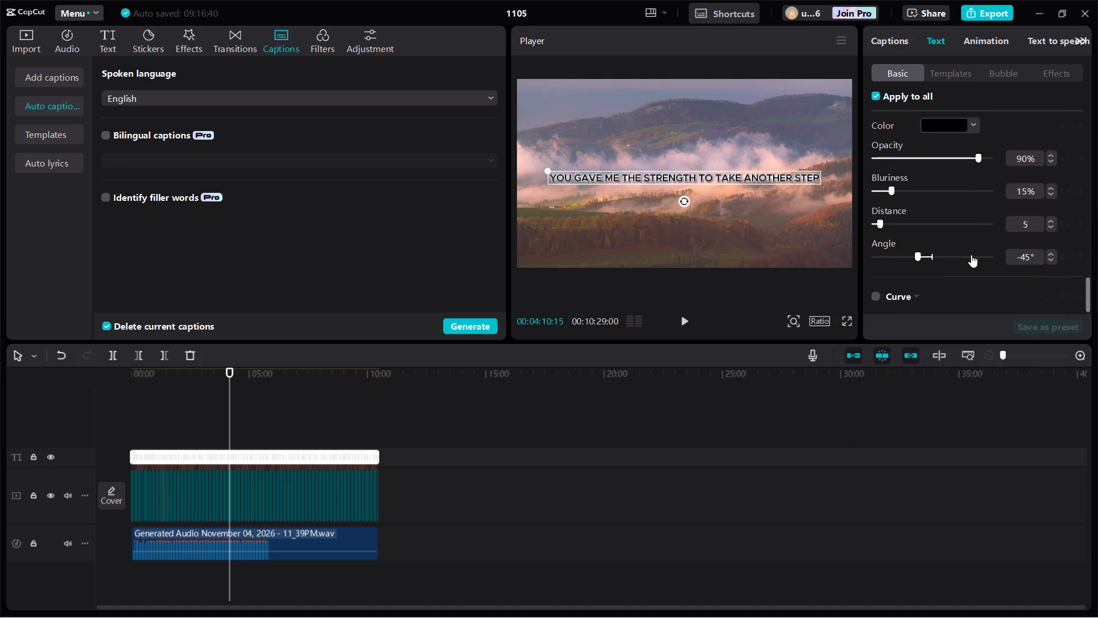
scroll(971, 255, "down", 9)
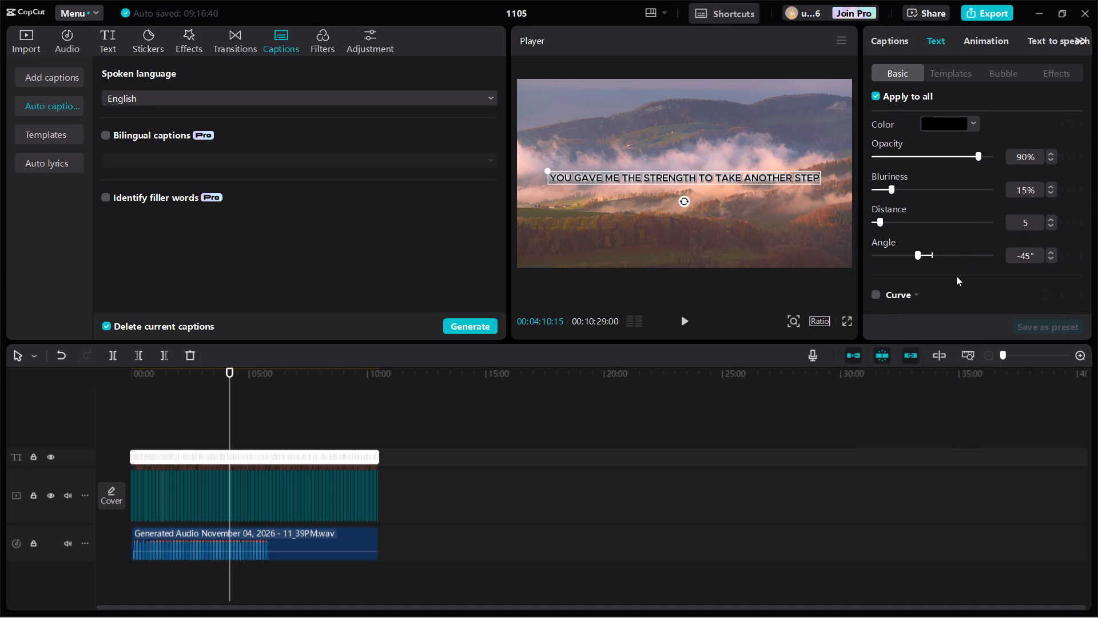
Apply the free "Conc...rate" entrance animation to all captions.
left_click(972, 37)
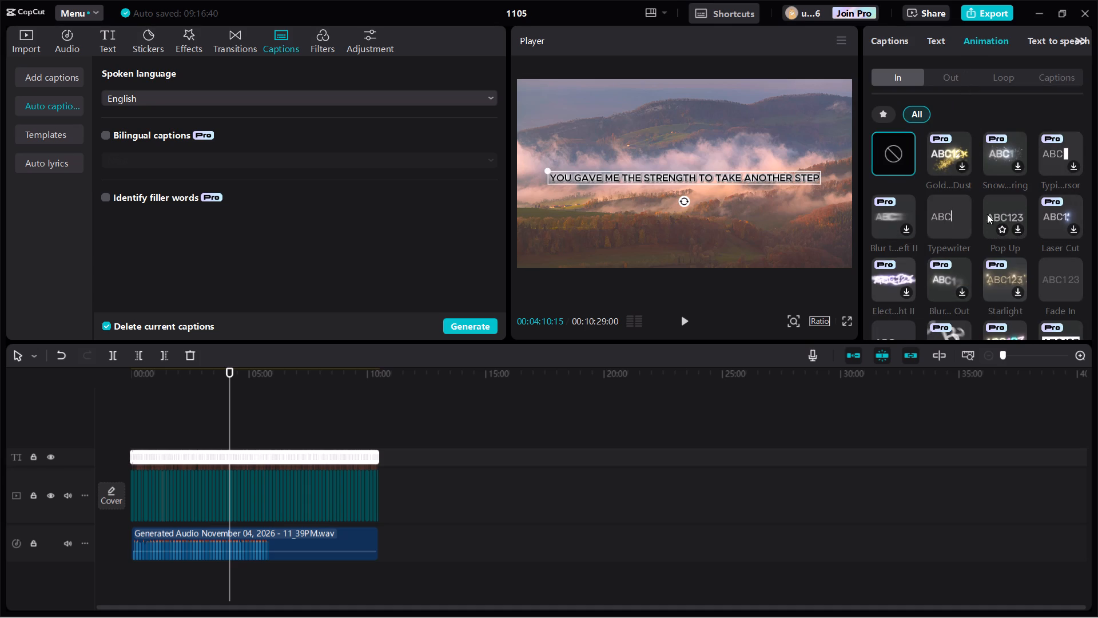
scroll(944, 222, "down", 2)
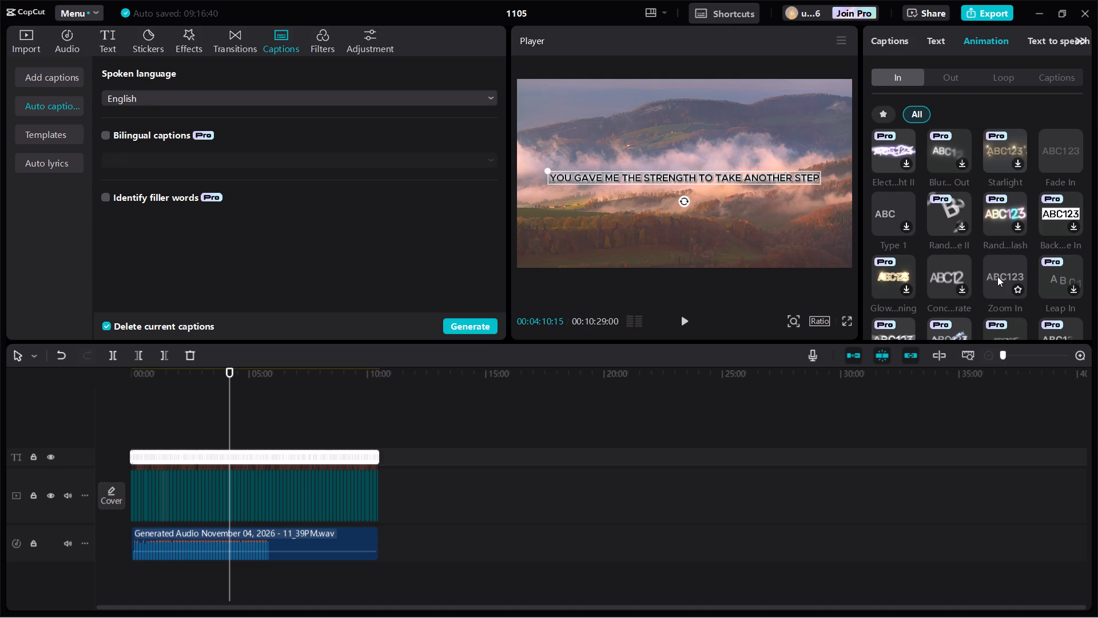
scroll(997, 276, "down", 1)
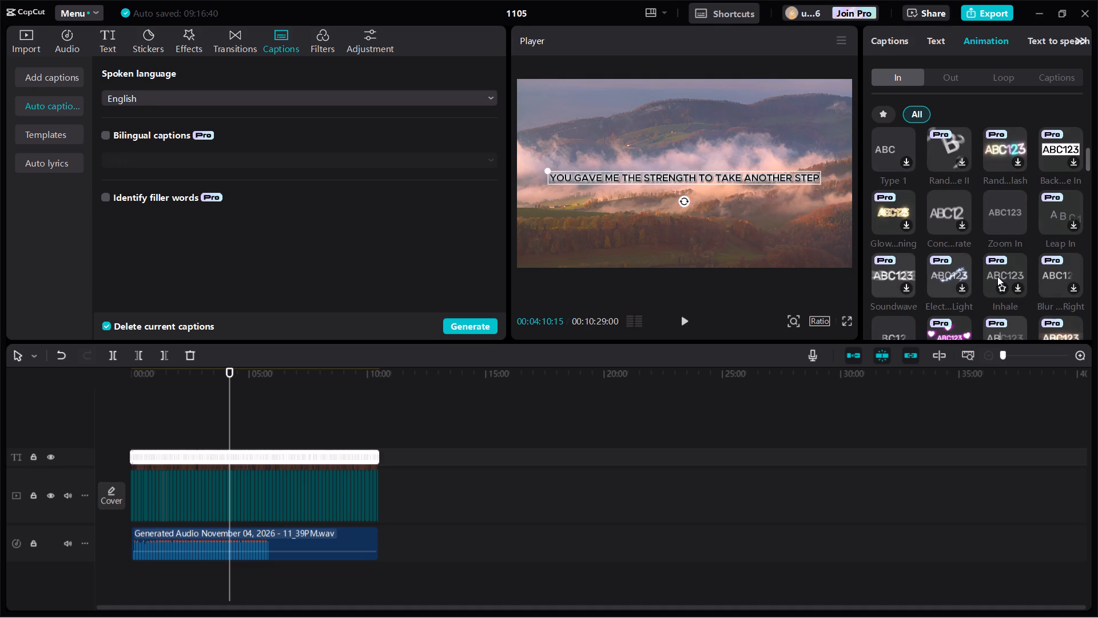
scroll(997, 276, "down", 1)
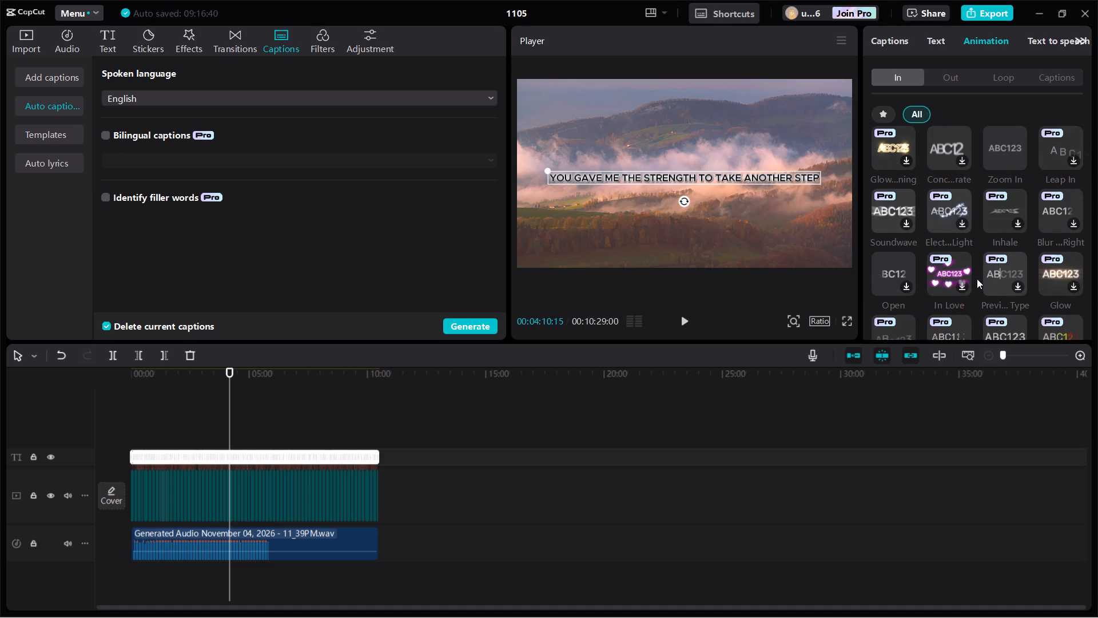
scroll(977, 279, "down", 1)
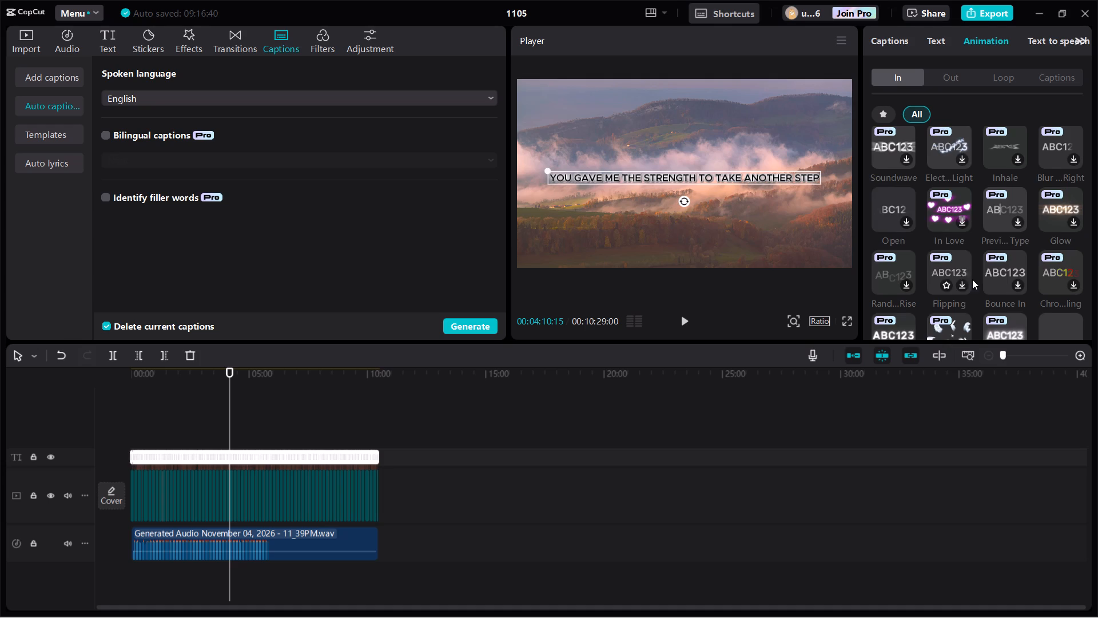
scroll(972, 279, "down", 1)
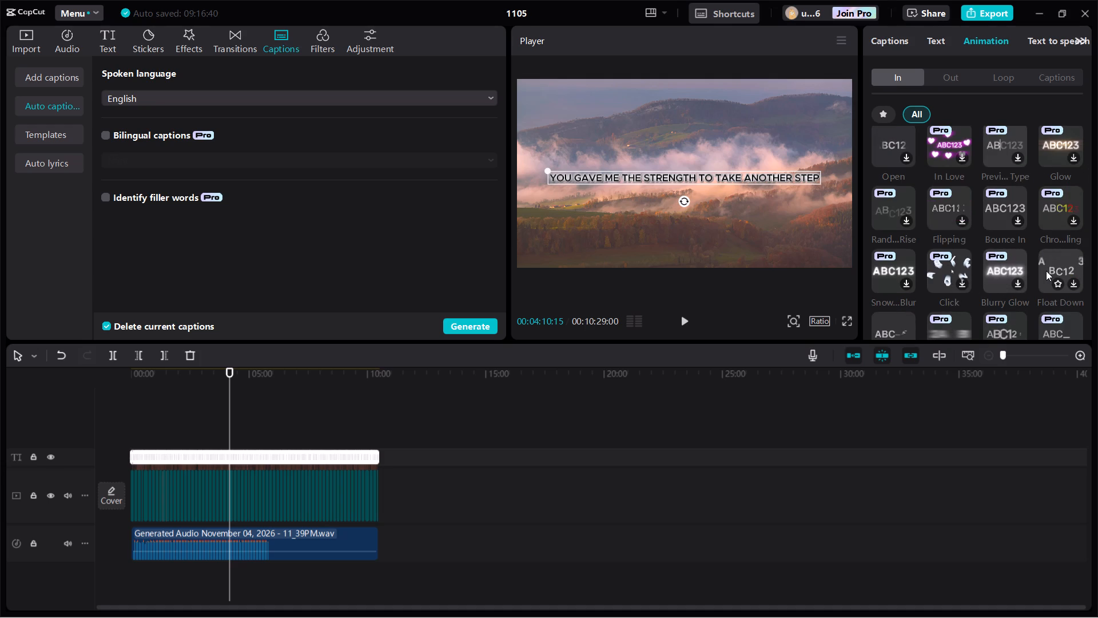
scroll(992, 288, "down", 1)
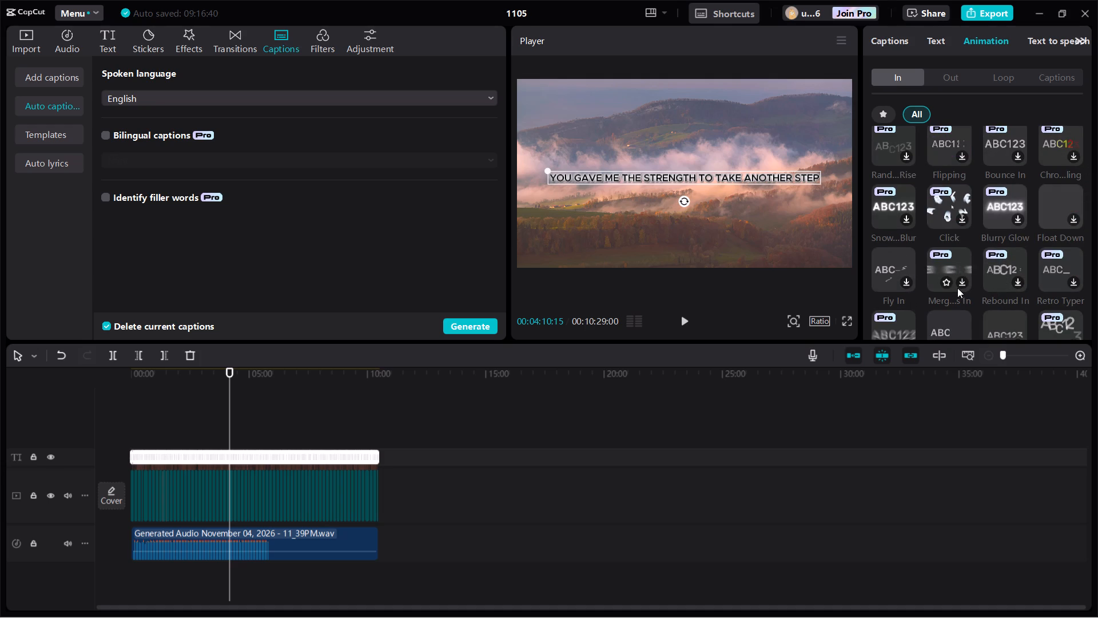
scroll(957, 288, "down", 1)
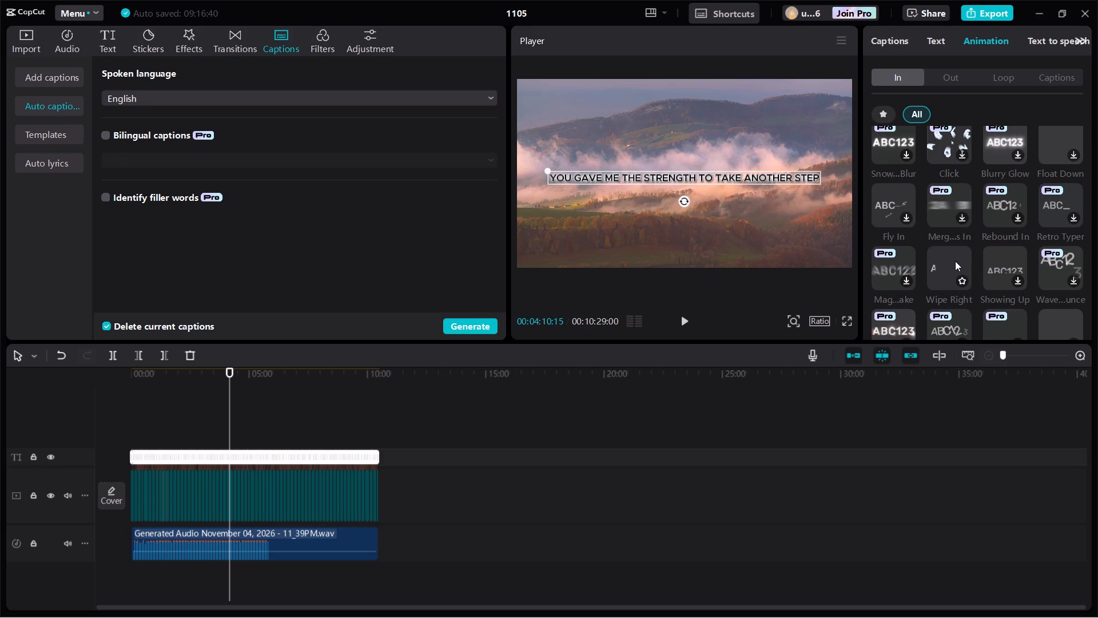
scroll(955, 261, "down", 1)
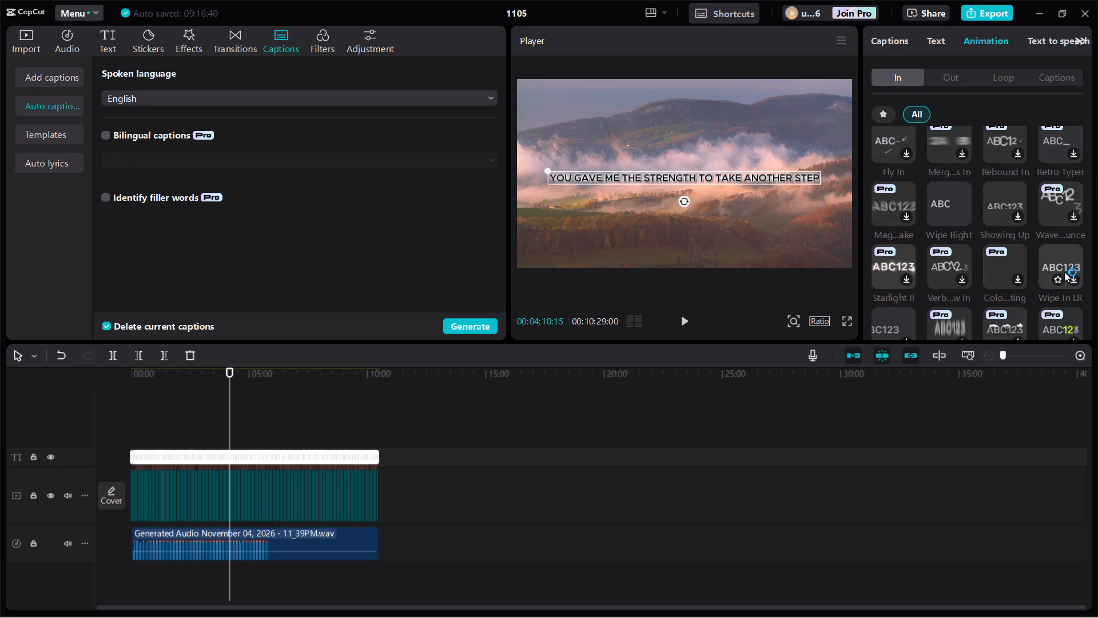
scroll(954, 244, "up", 2)
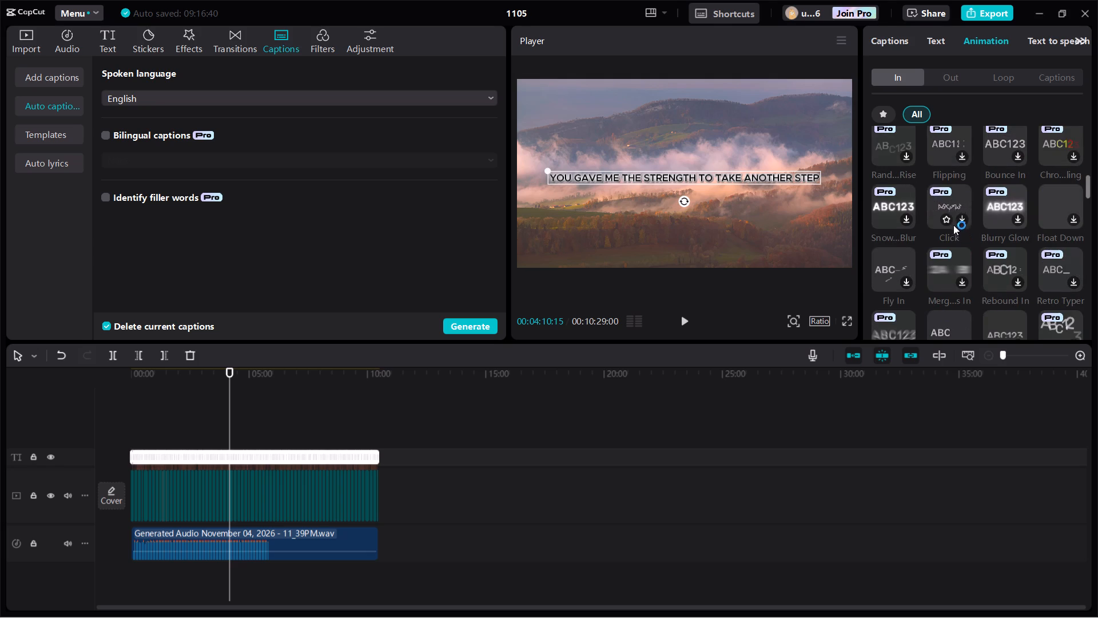
scroll(950, 213, "up", 2)
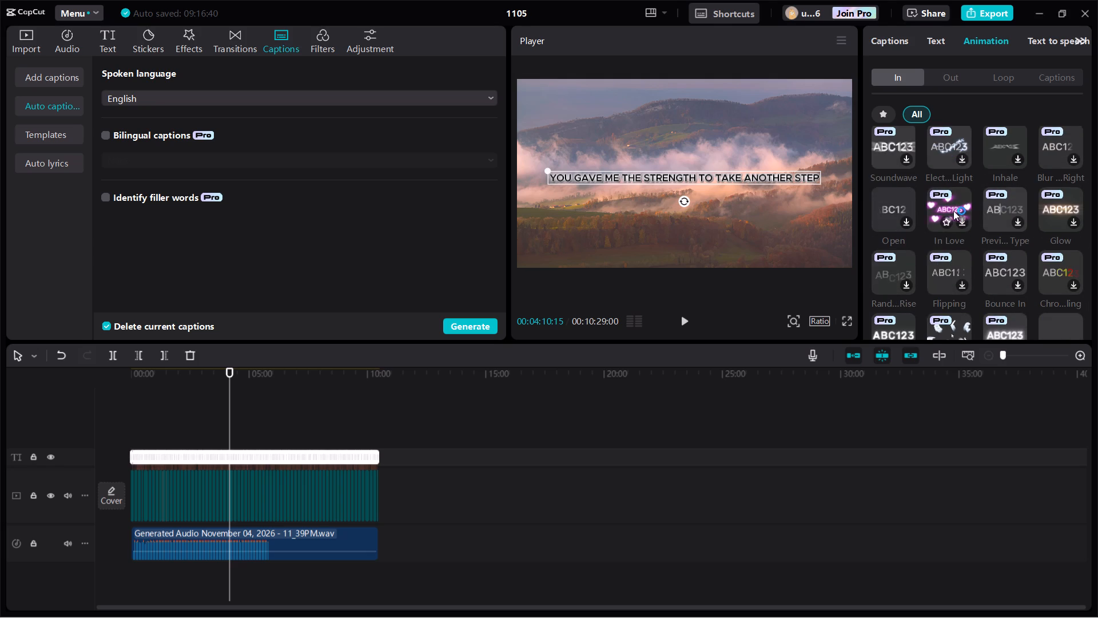
scroll(953, 206, "up", 2)
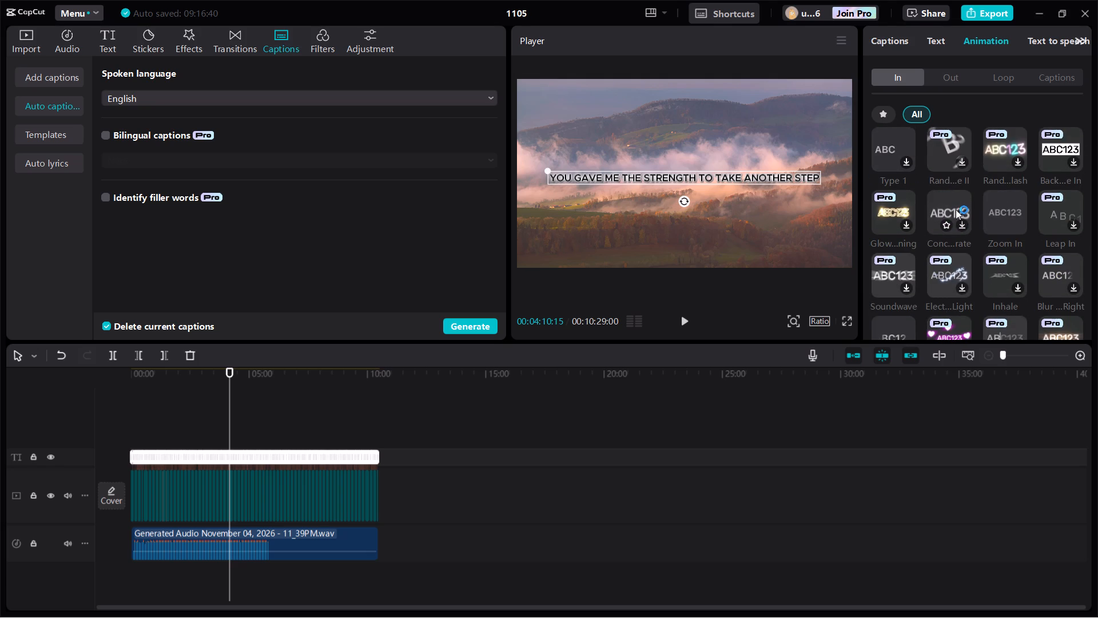
left_click(956, 205)
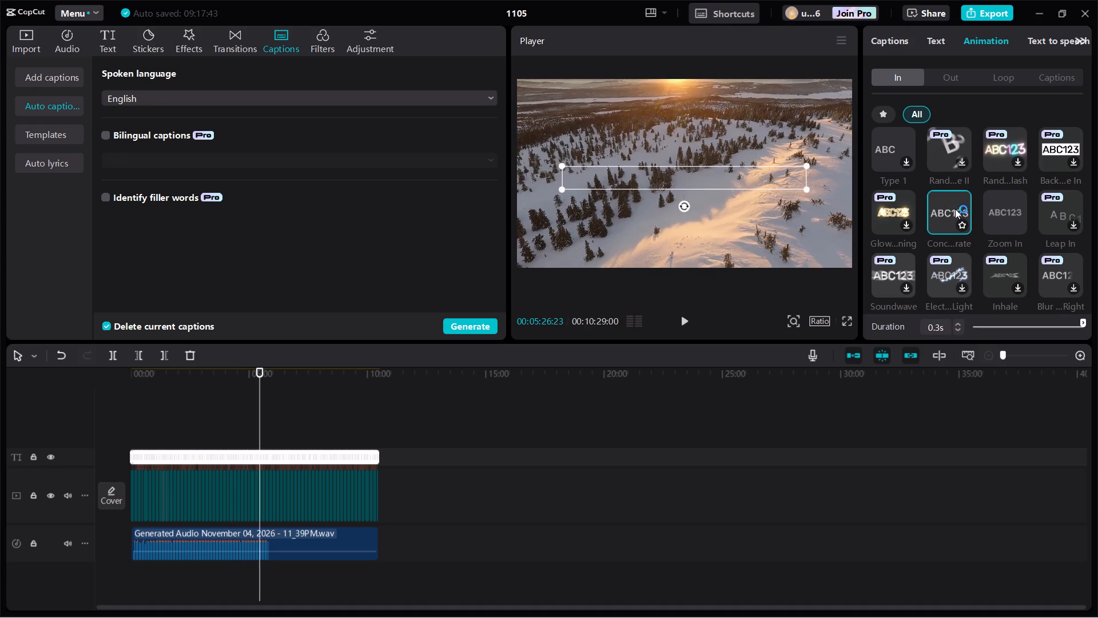
Apply the Fade Out exit animation to all captions.
left_click(953, 82)
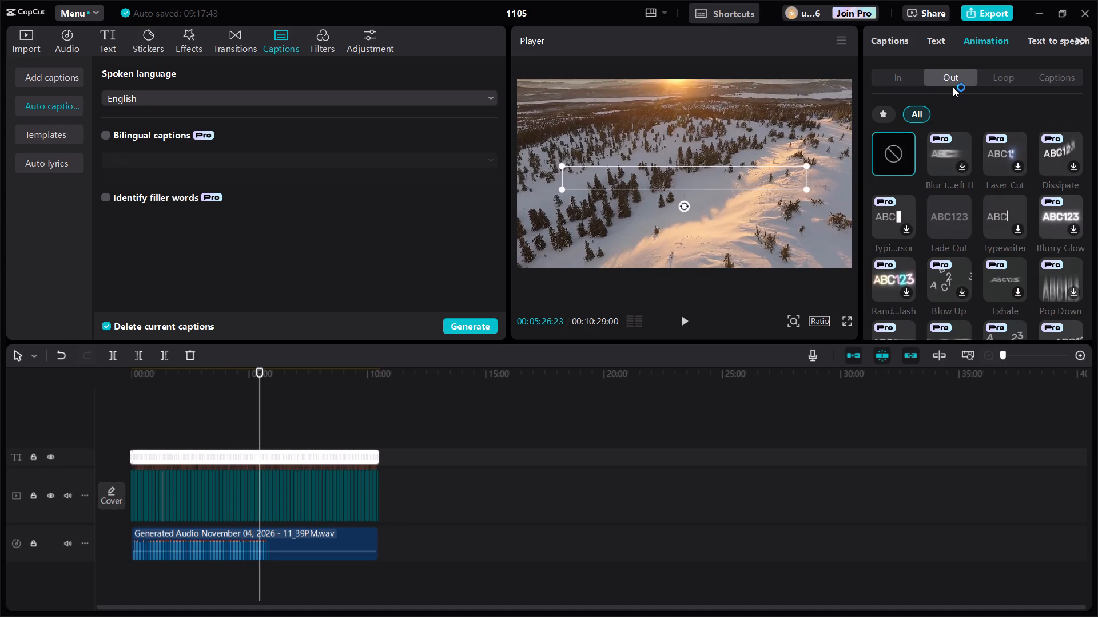
left_click(961, 213)
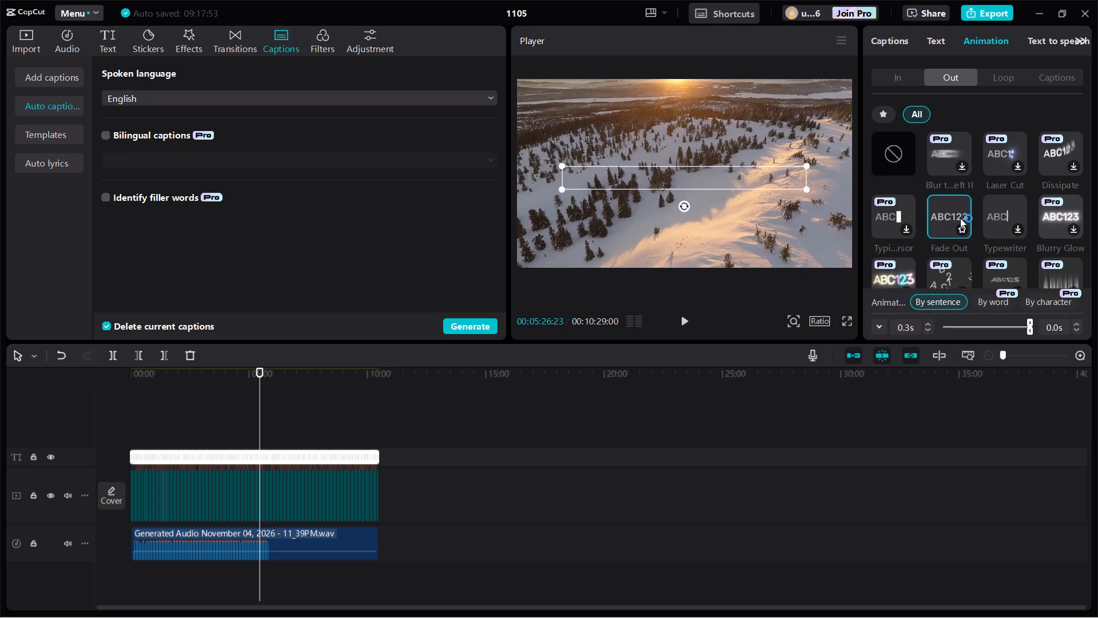
Browse the Loop and Captions animation collections for further free caption animations, and return to the entrance animations.
left_click(1004, 78)
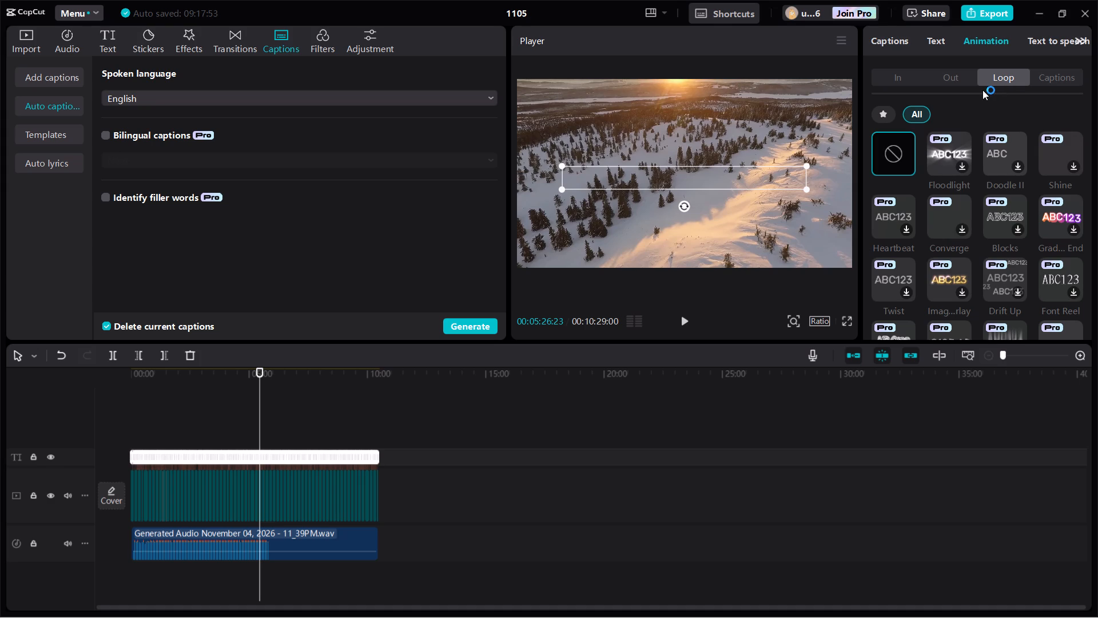
scroll(995, 209, "down", 3)
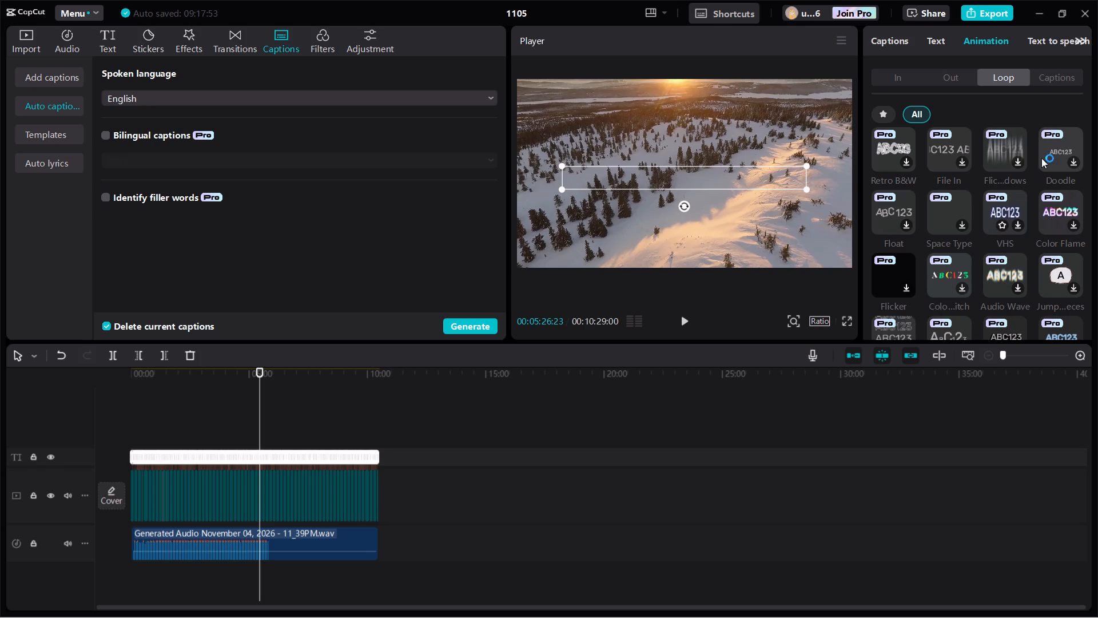
left_click(1053, 74)
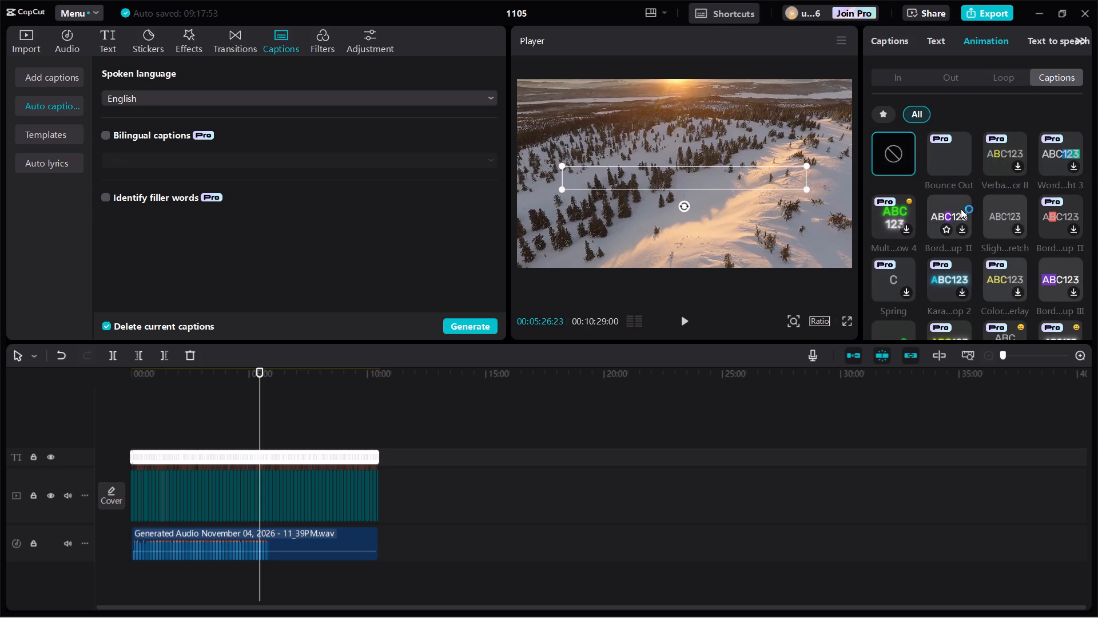
scroll(993, 223, "down", 2)
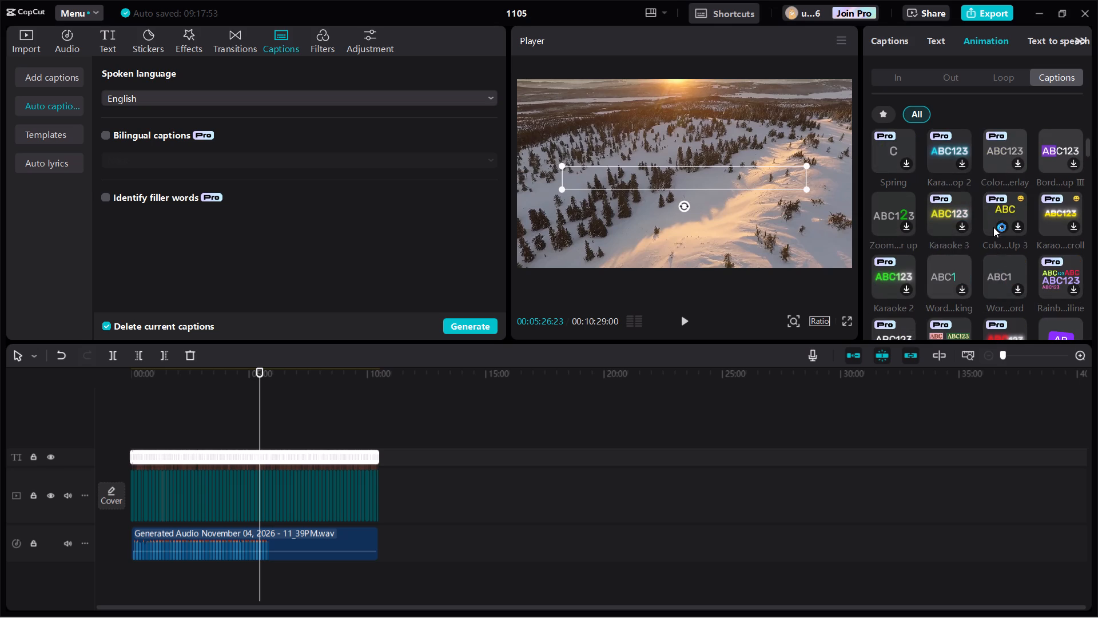
scroll(993, 223, "down", 1)
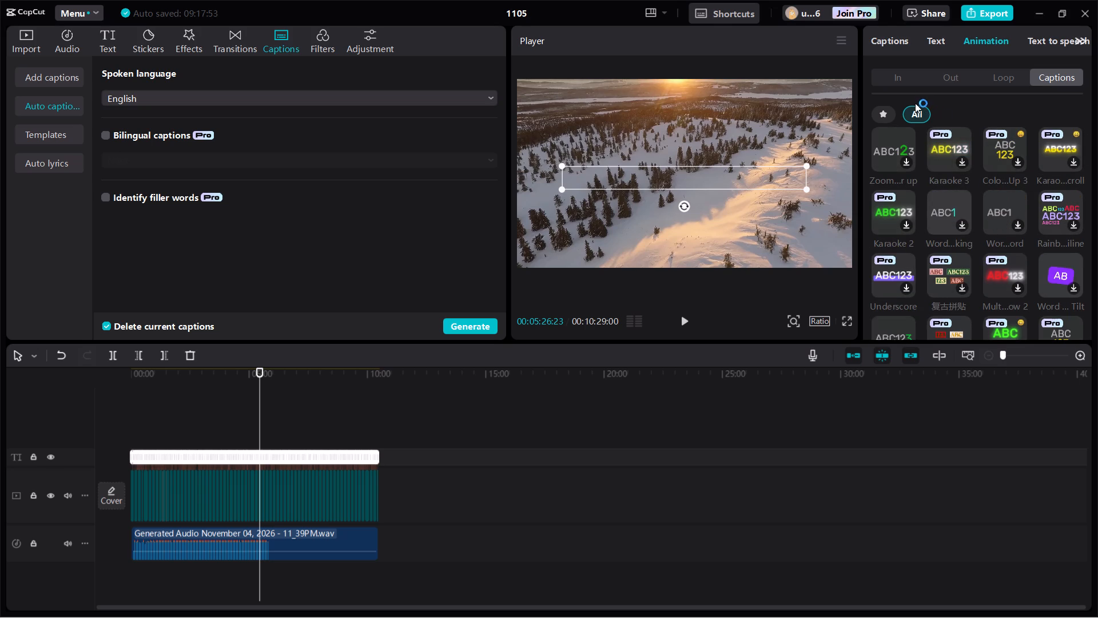
left_click(902, 80)
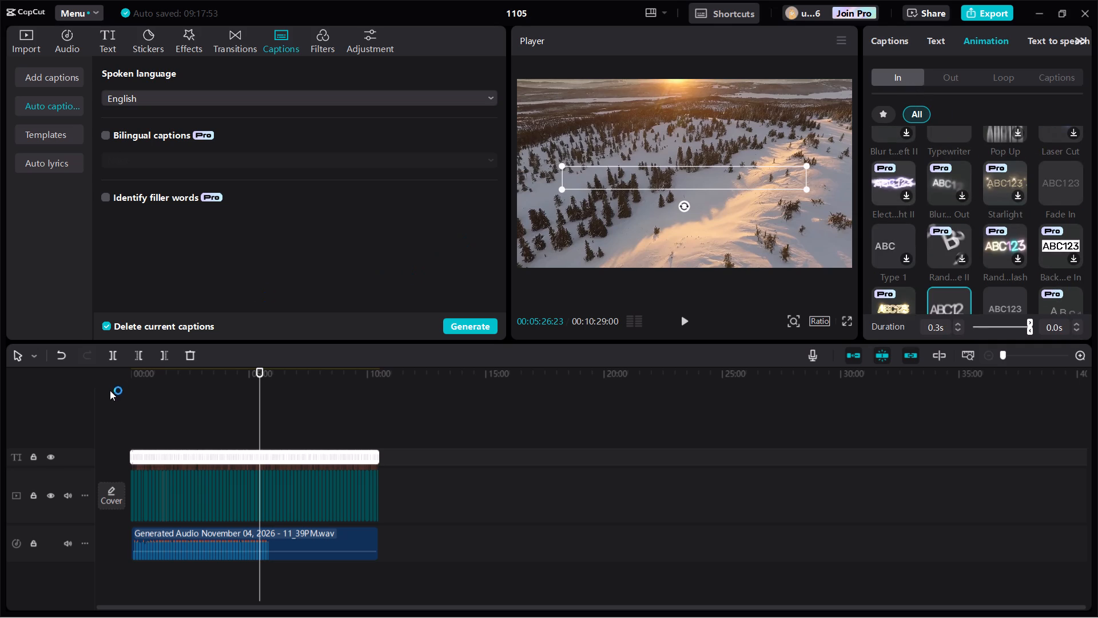
Play the video from the start and spot-check the styled captions against the clips at several points through the project.
left_click(132, 386)
left_click(682, 320)
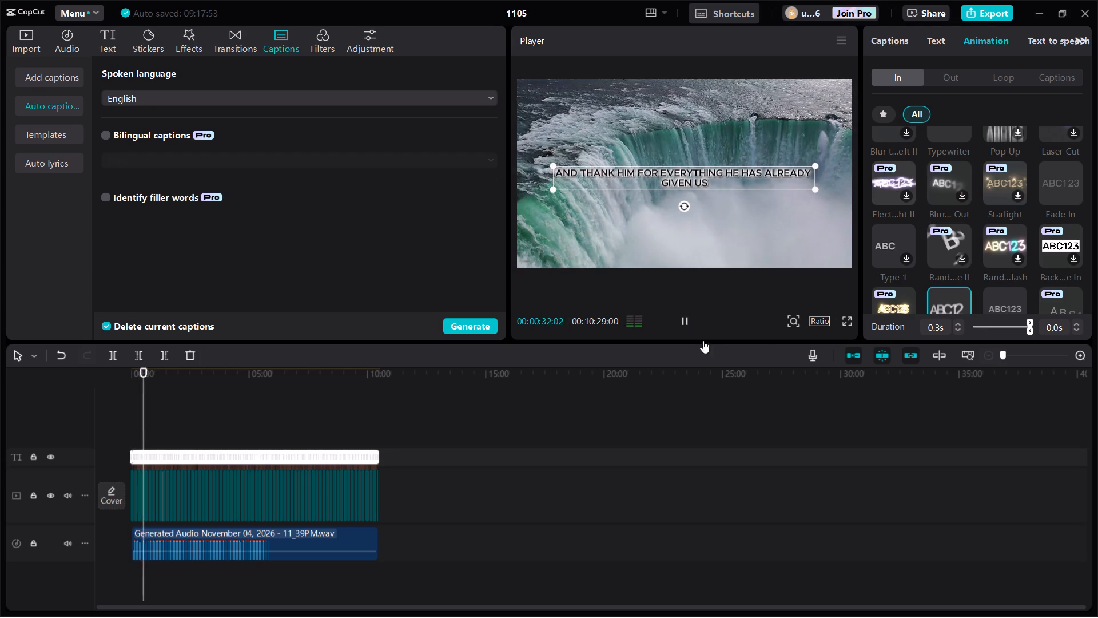
left_click(390, 392)
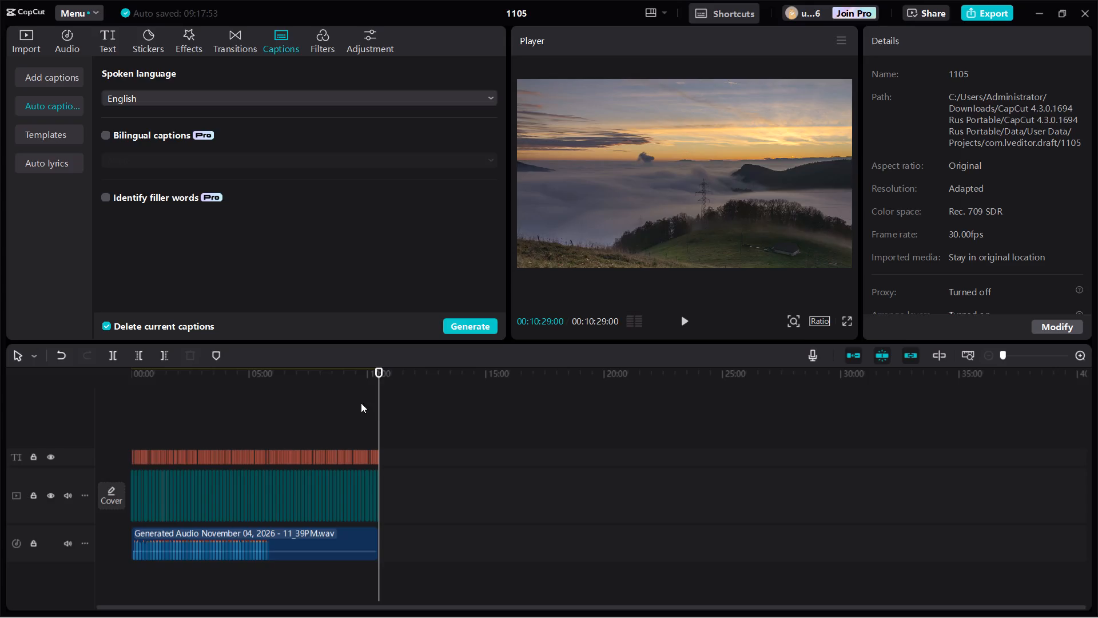
left_click(323, 405)
left_click(296, 405)
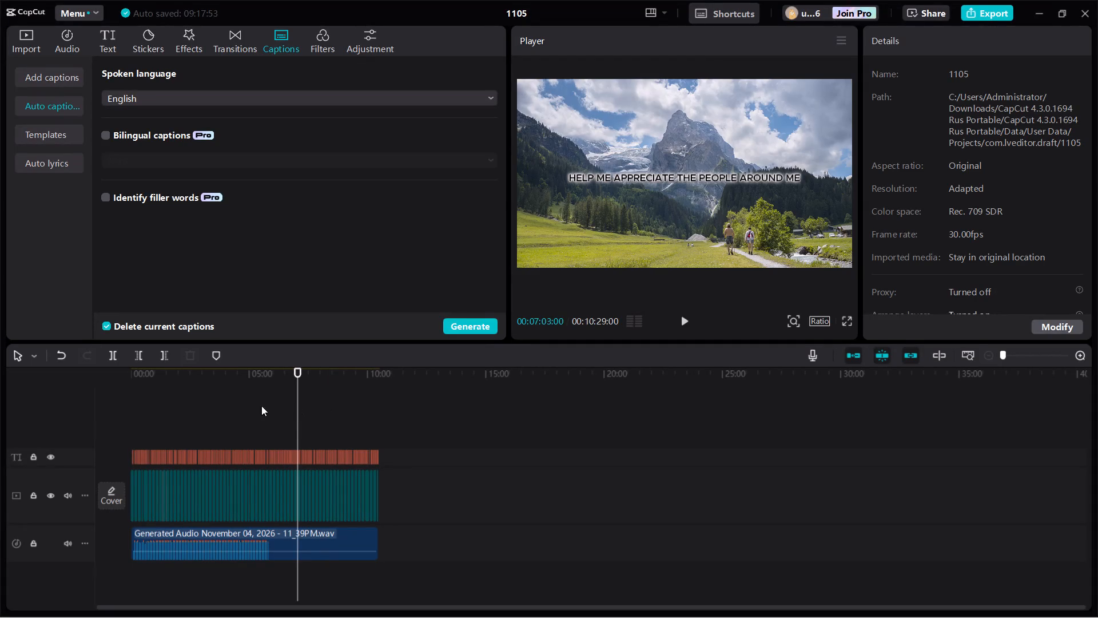
left_click(244, 406)
left_click(364, 405)
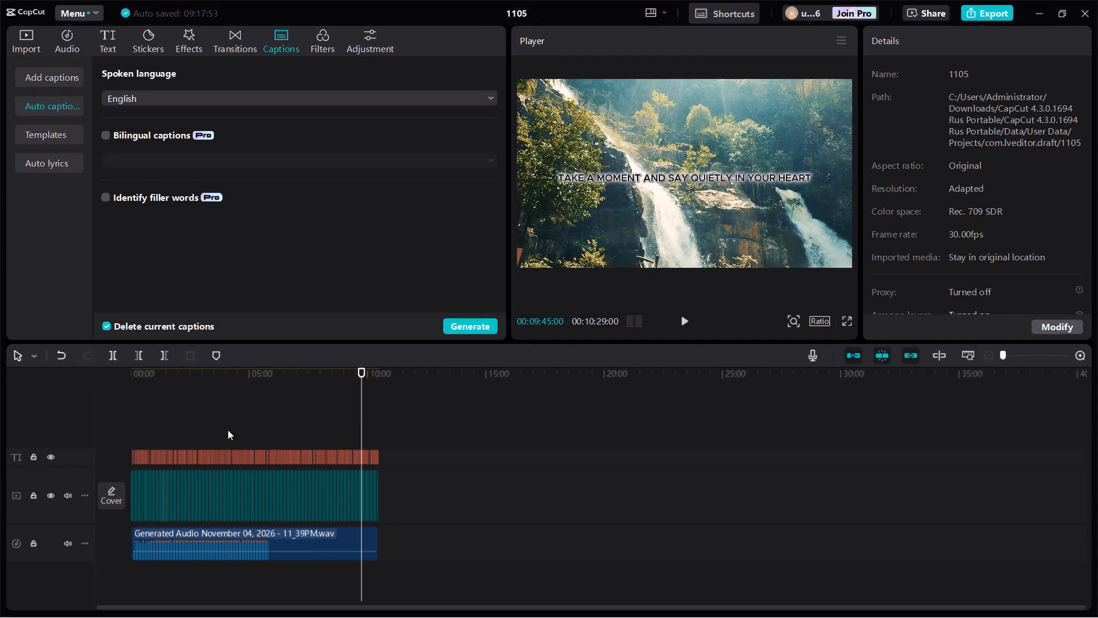
left_click(177, 435)
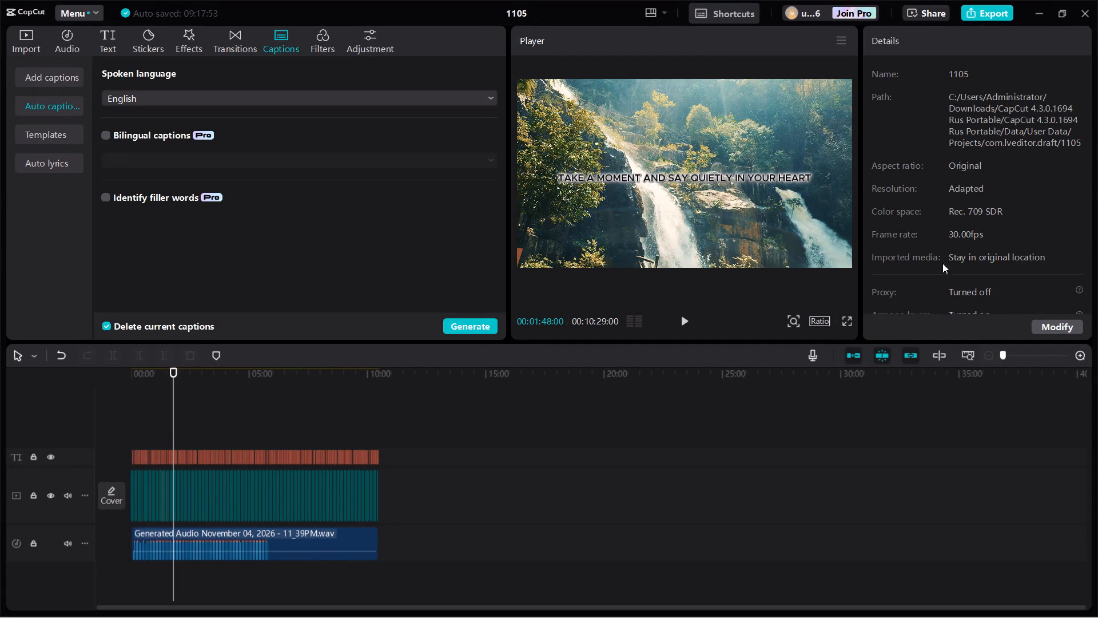
Examine the individual clips and captions on the timeline around 00:01:48.
left_click(1087, 359)
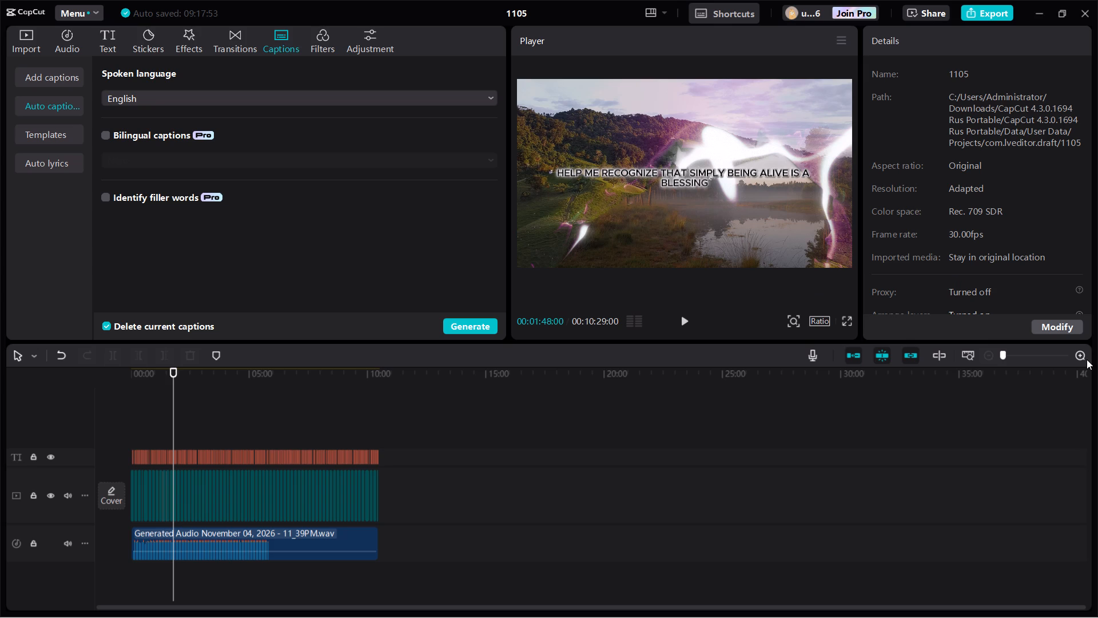
double_click(1082, 355)
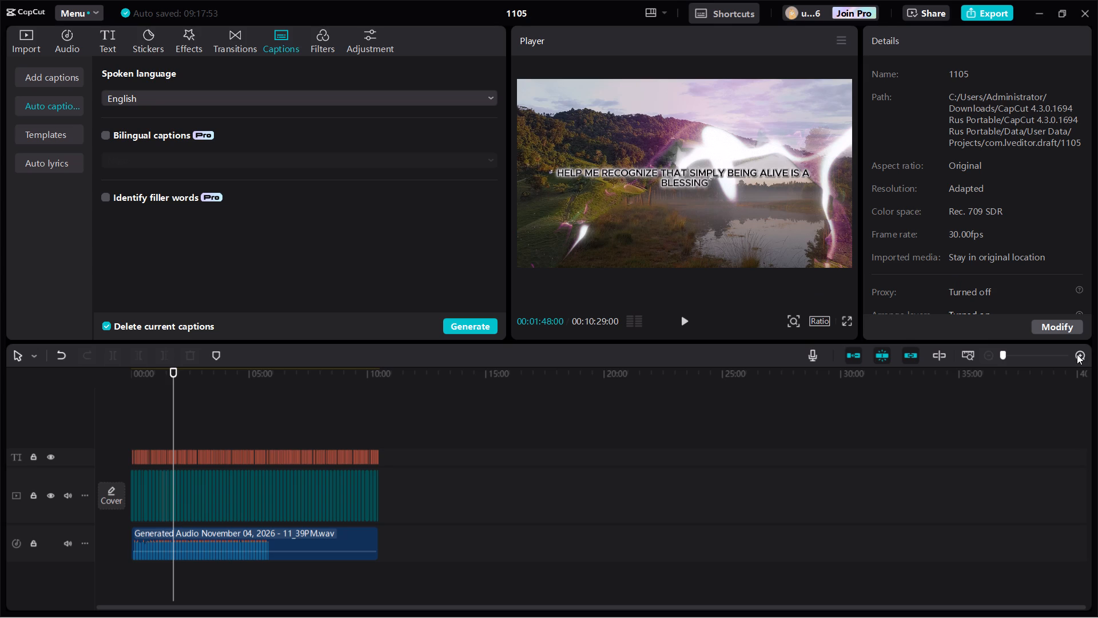
triple_click(1077, 354)
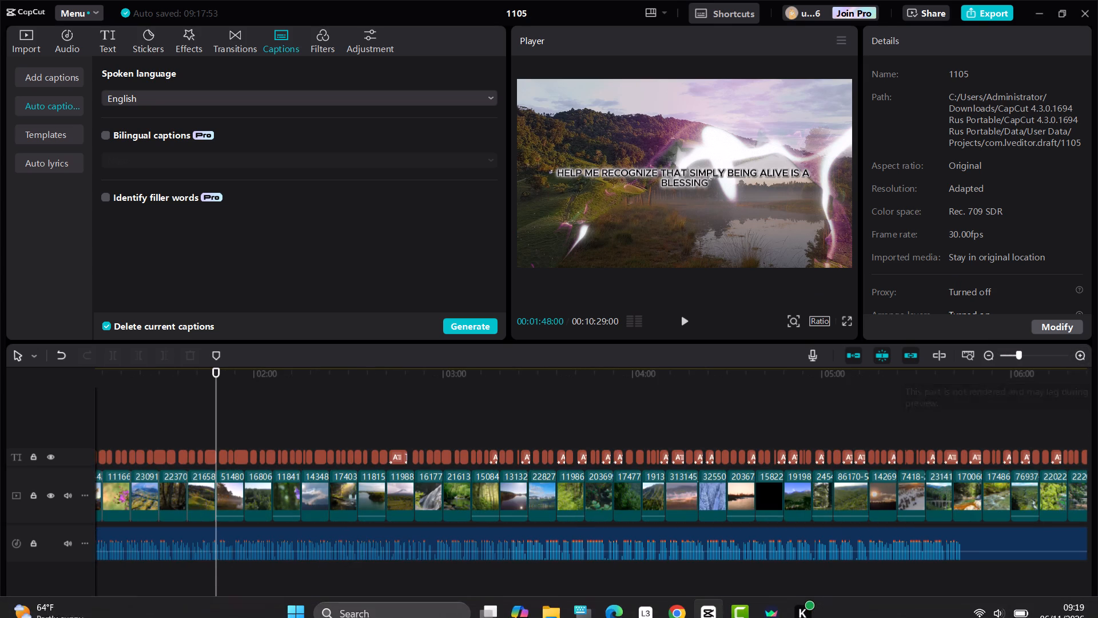
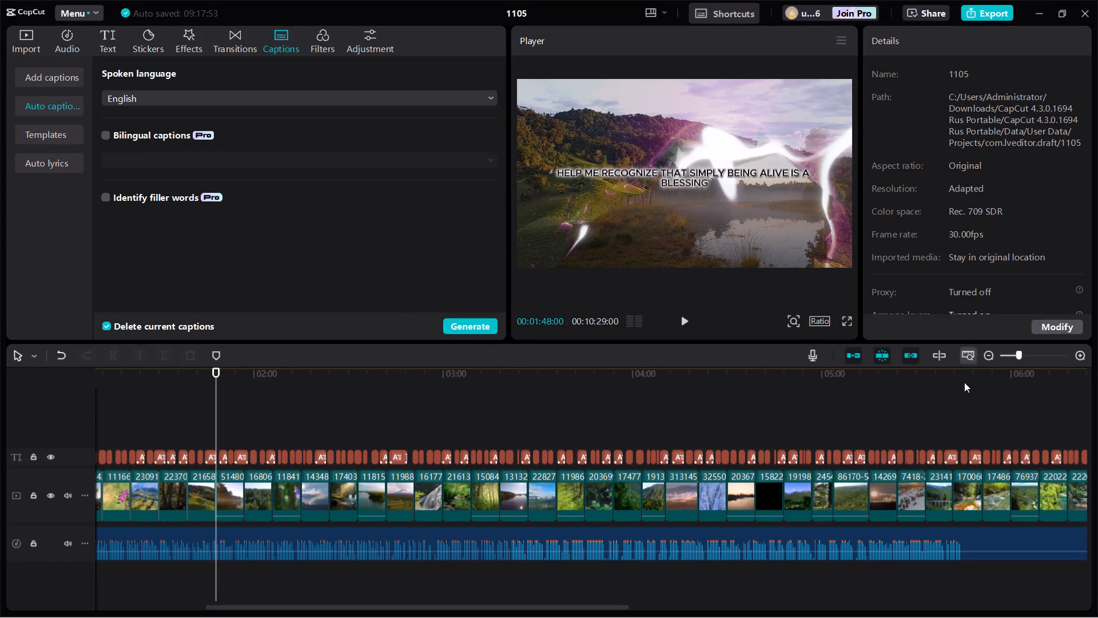
Play the video from the start to review the opening clips and captions.
left_click_drag(216, 393, 0, 370)
left_click(681, 311)
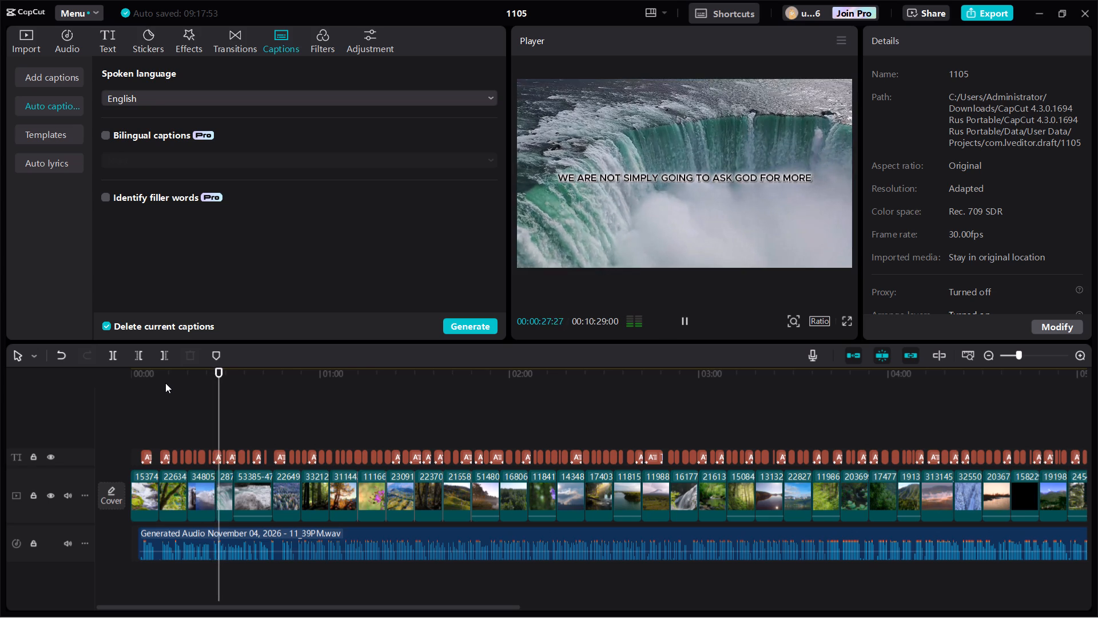
Add the Blur transition between the first and second clips at 00:09, allowing duplicate frames without further reminders.
left_click(158, 430)
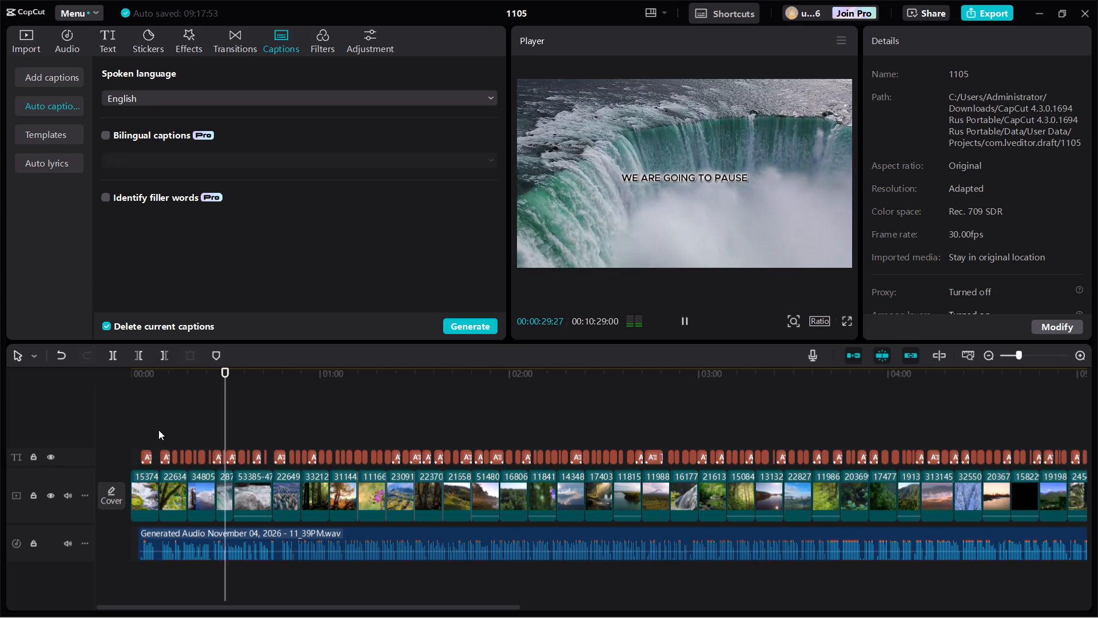
left_click(240, 37)
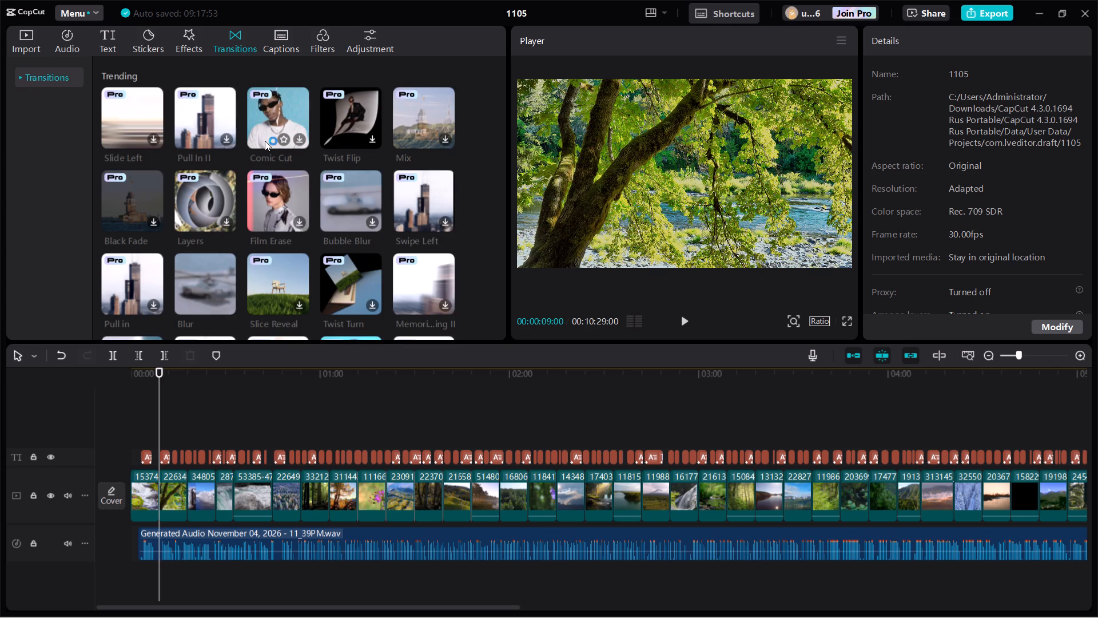
scroll(266, 140, "down", 1)
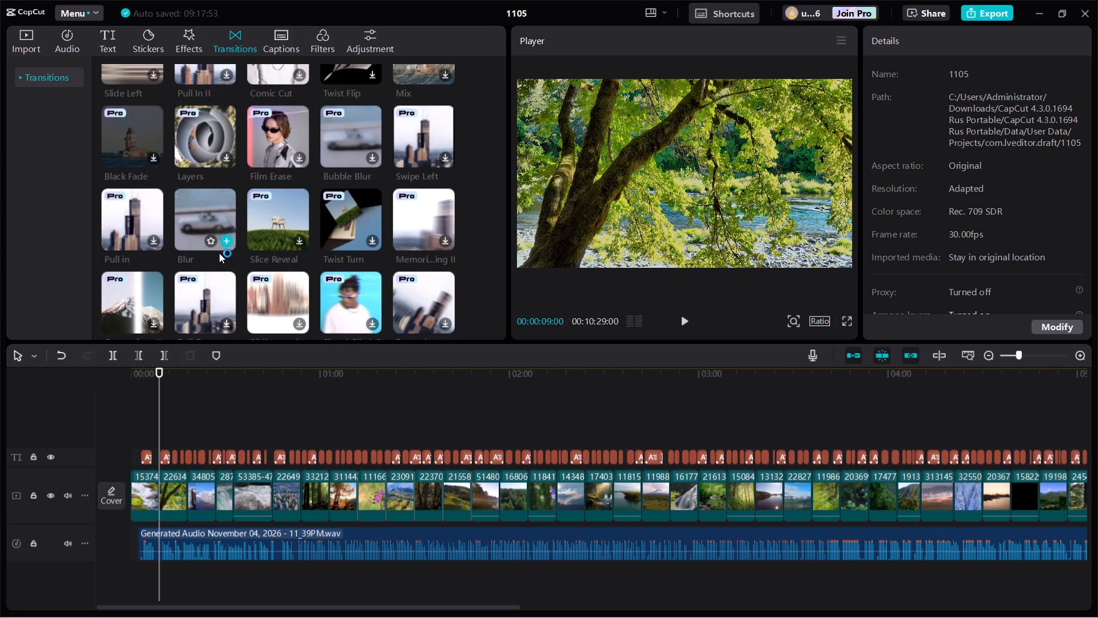
left_click(224, 243)
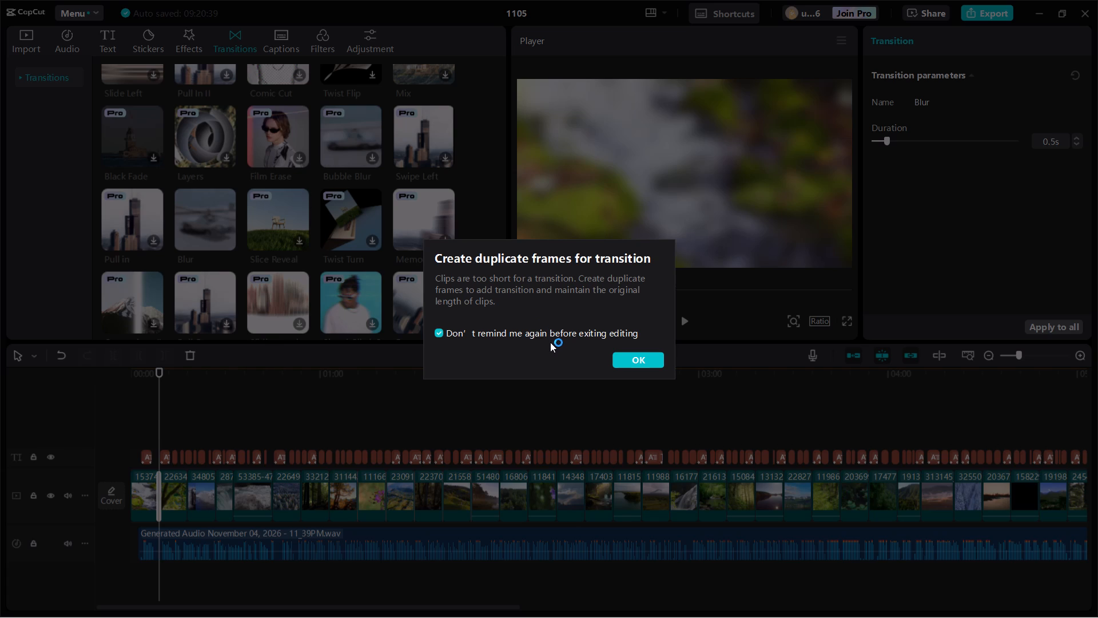
left_click(627, 358)
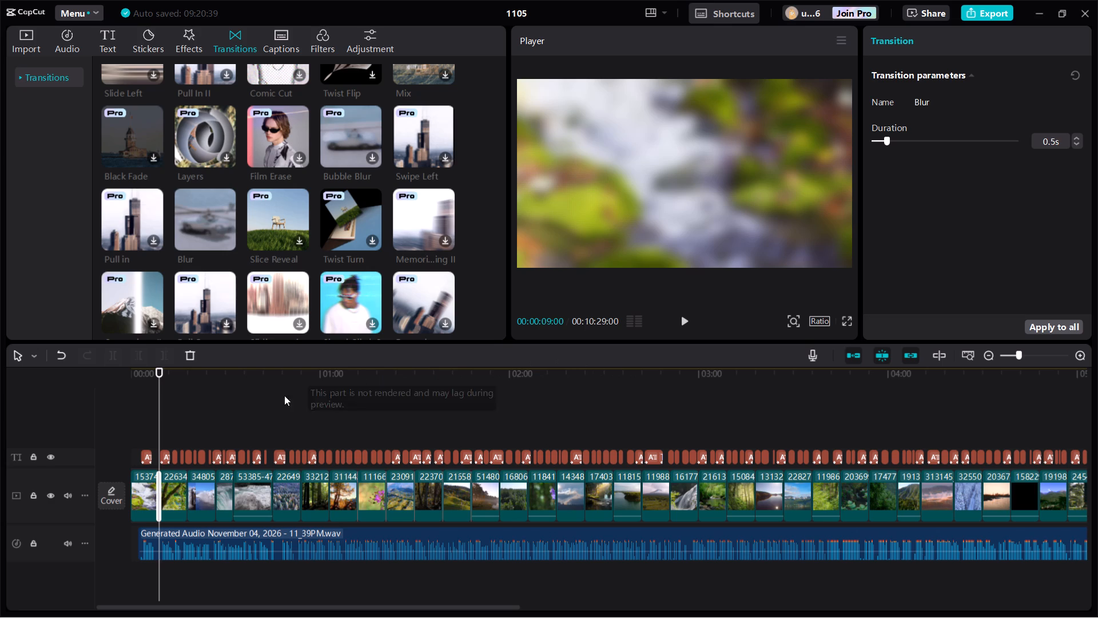
Play the opening from about 00:02 to review the Blur transition between the first two clips.
left_click(134, 409)
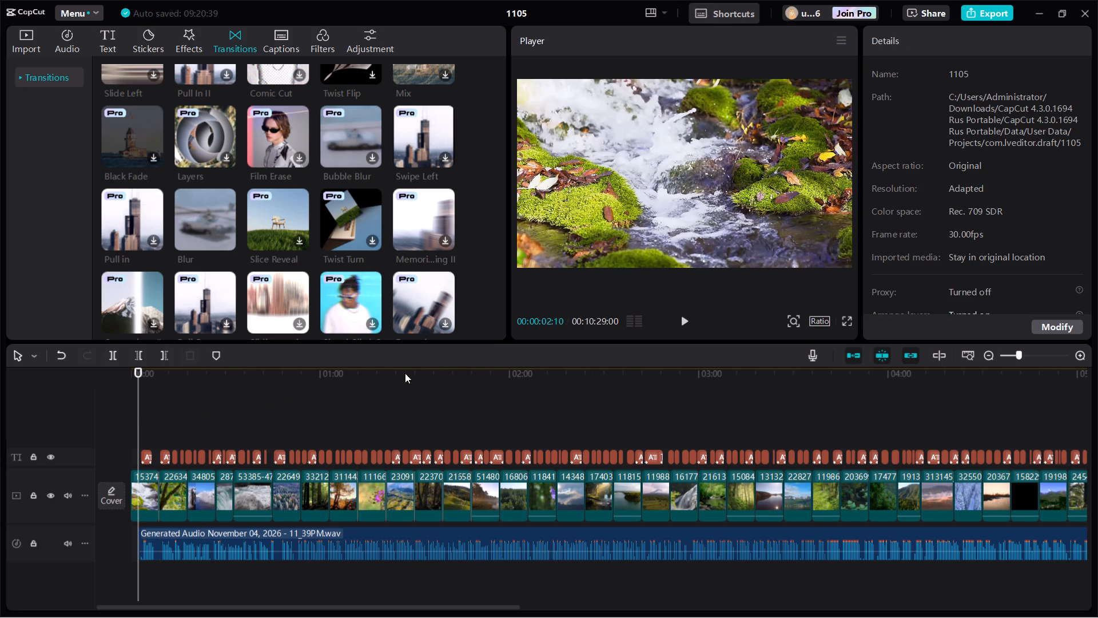
left_click(679, 314)
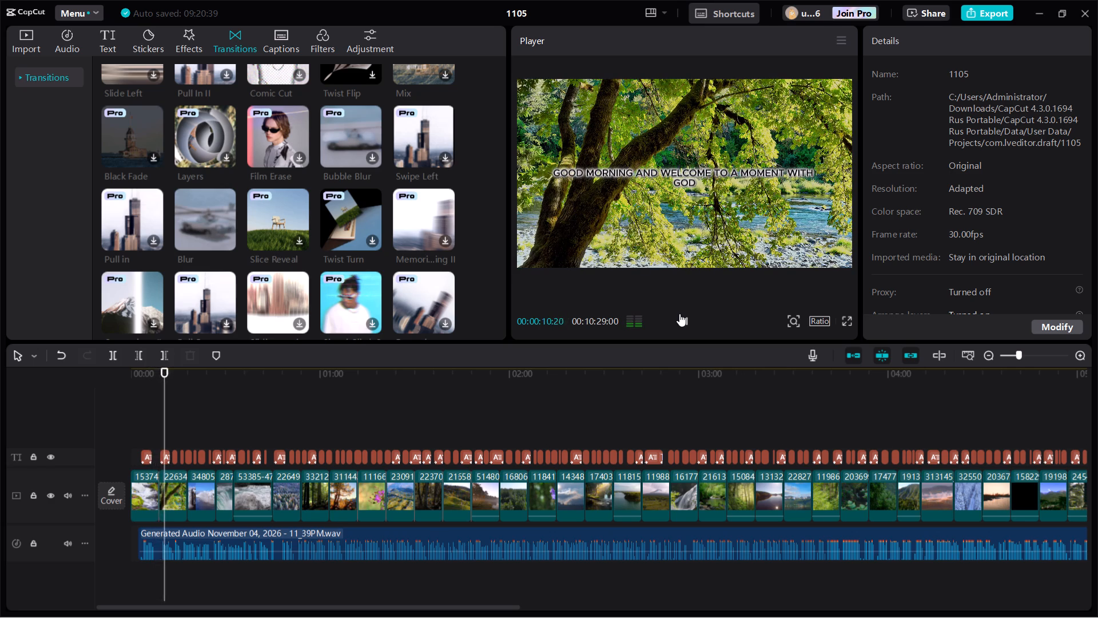
Add the Tearing Paper transition between the second and third clips at 00:18.
left_click(187, 405)
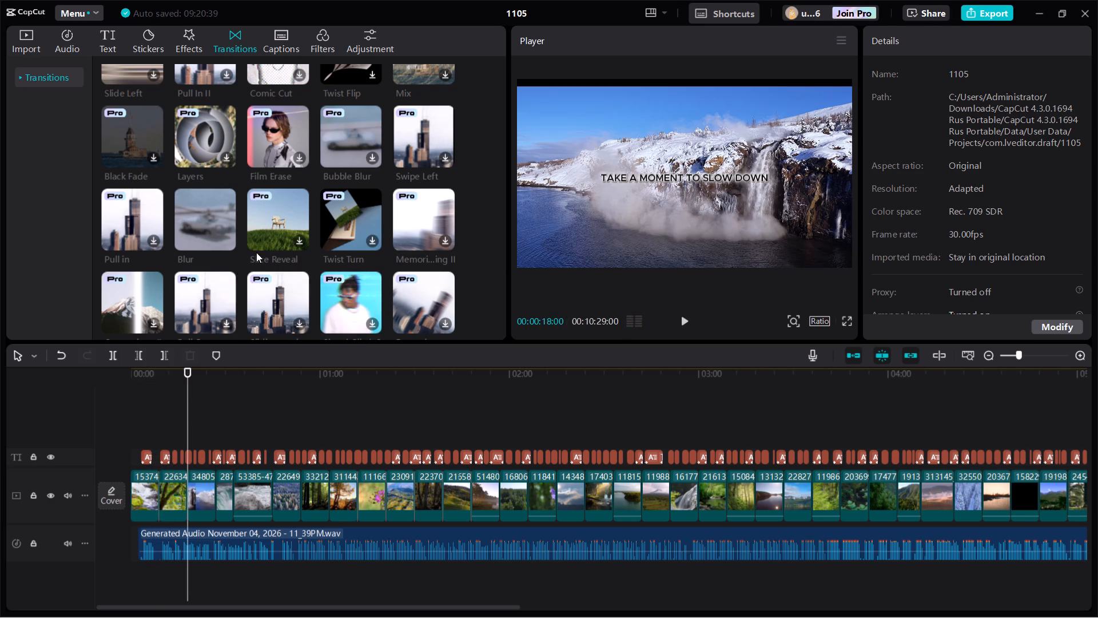
scroll(256, 252, "down", 3)
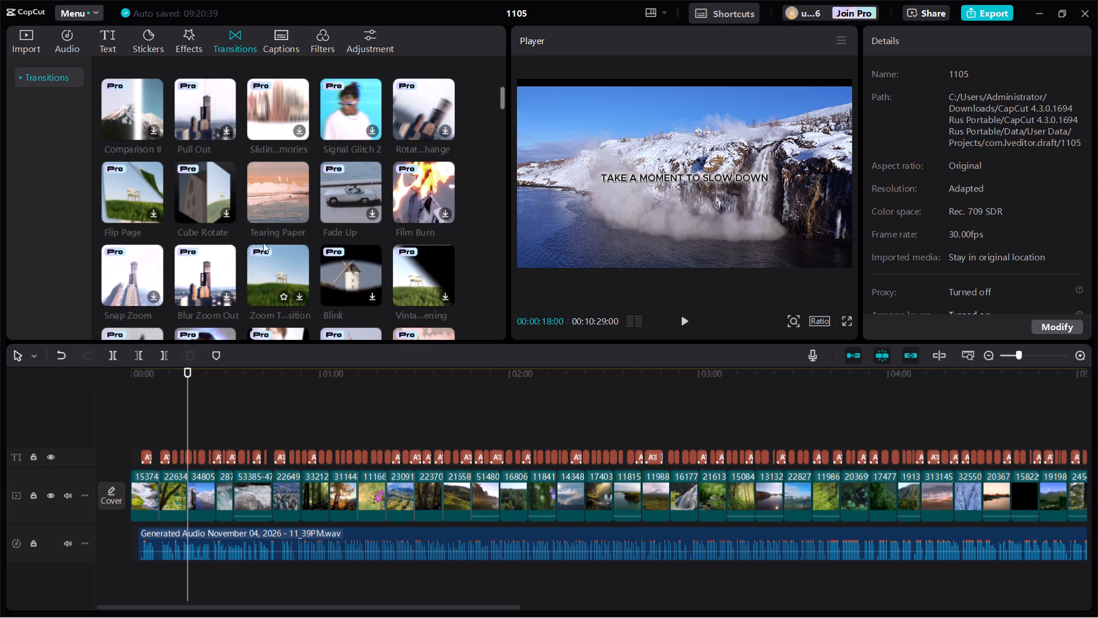
left_click(300, 209)
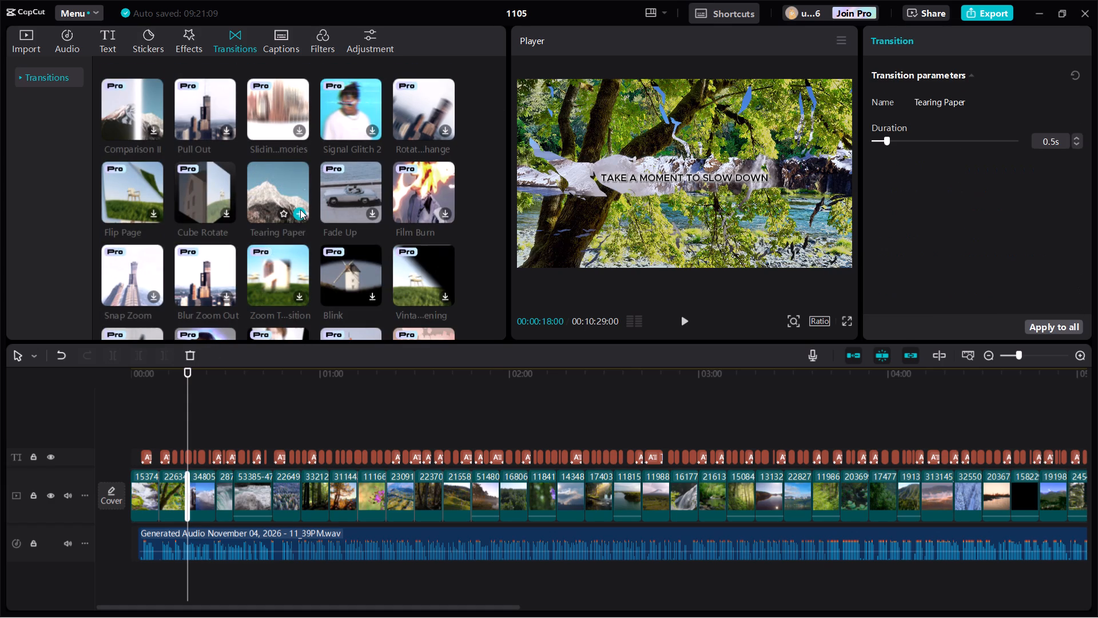
Find the free Diagonal Slices transition in the collection and add it between the third and fourth clips at 00:27.
left_click(221, 386)
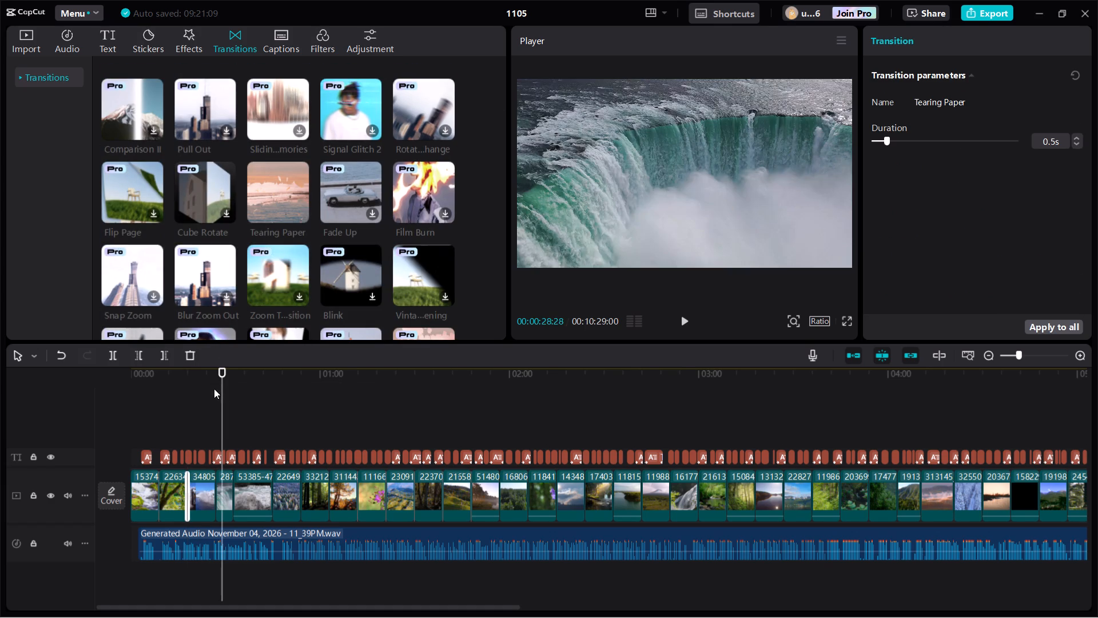
left_click(214, 389)
scroll(311, 266, "down", 1)
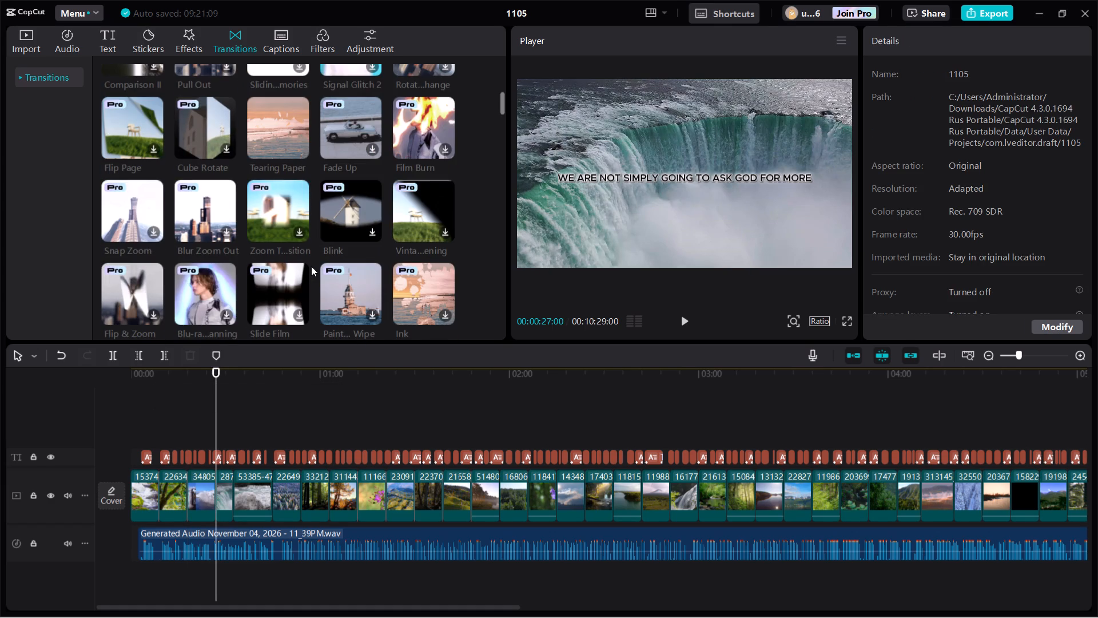
scroll(314, 265, "down", 2)
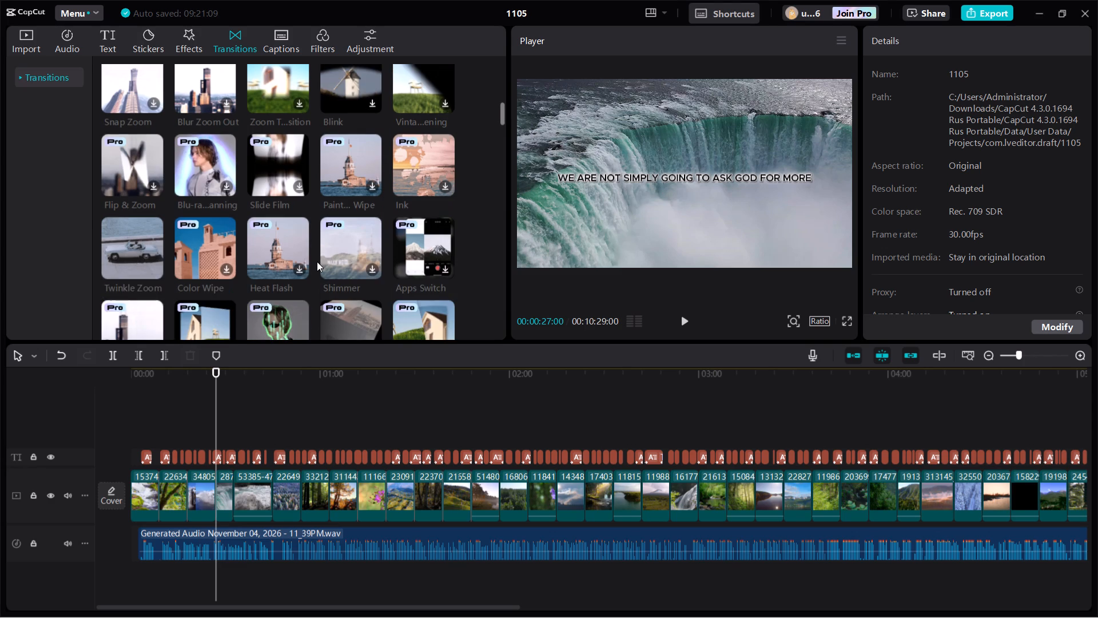
scroll(317, 262, "down", 3)
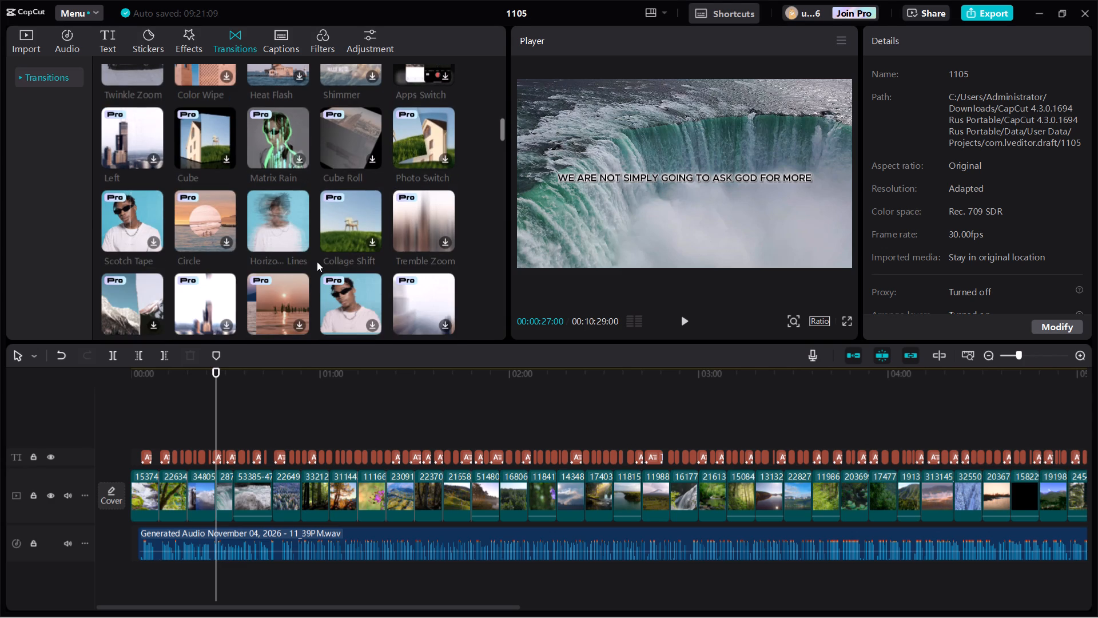
scroll(317, 262, "down", 3)
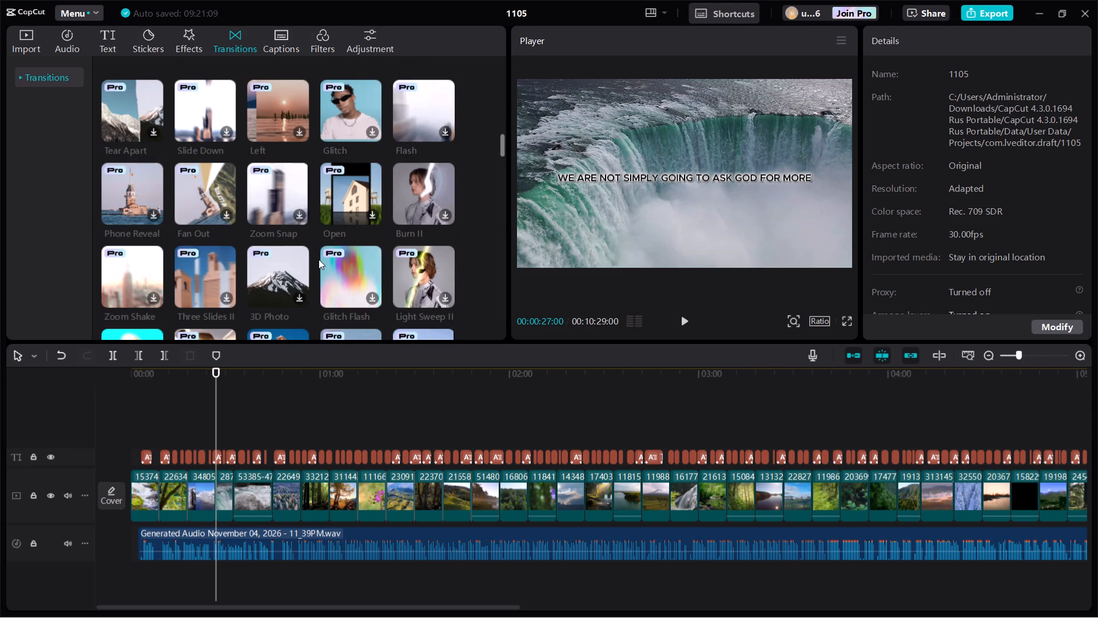
scroll(319, 259, "down", 2)
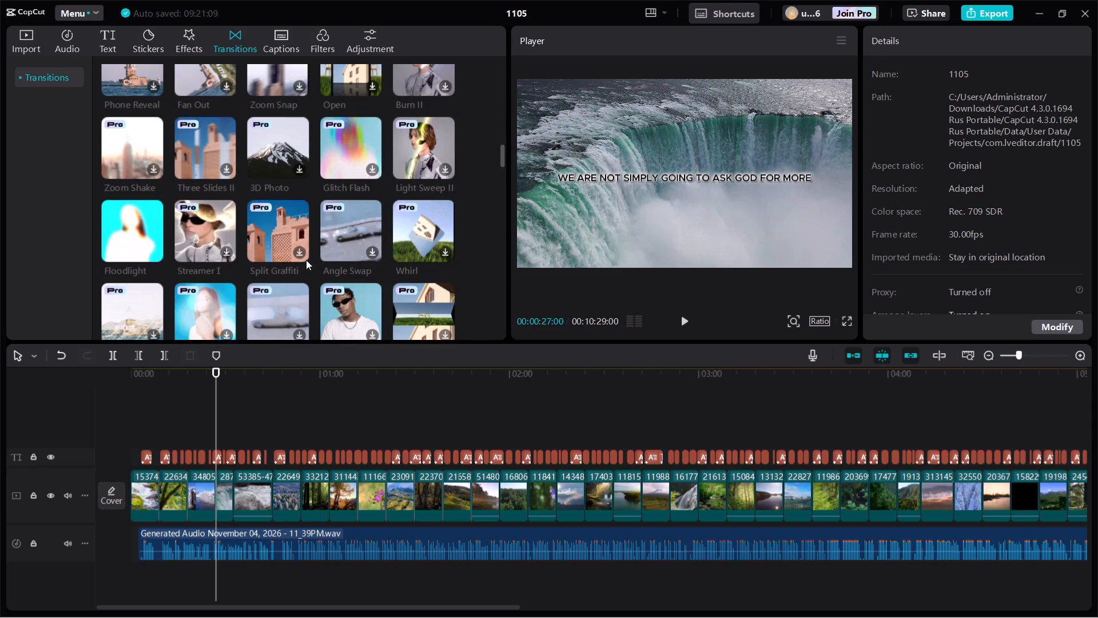
scroll(306, 260, "down", 6)
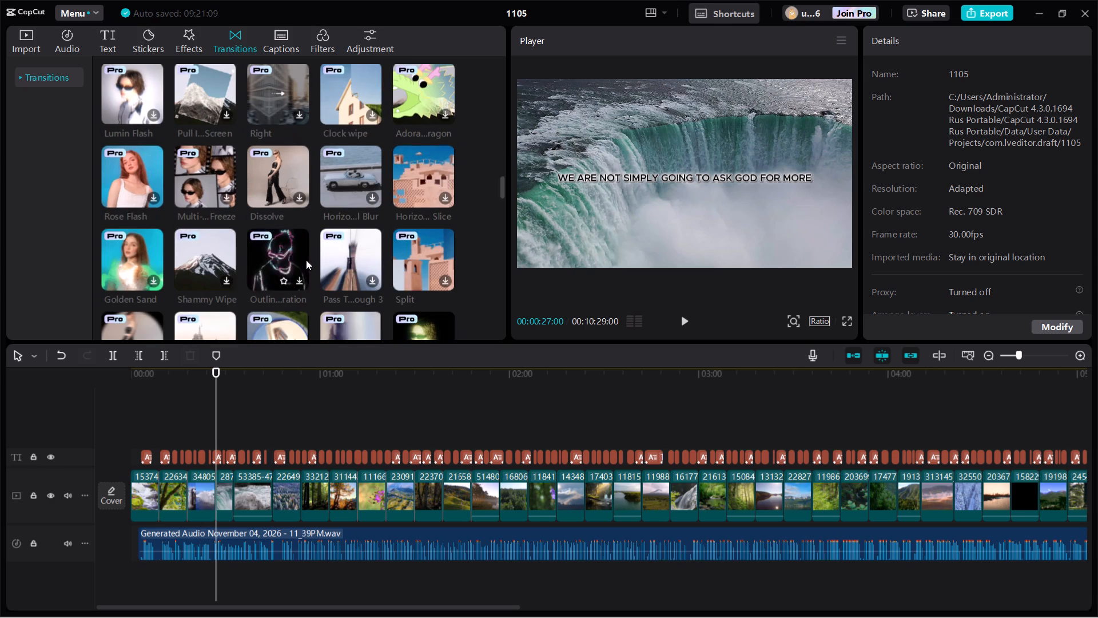
scroll(306, 260, "down", 3)
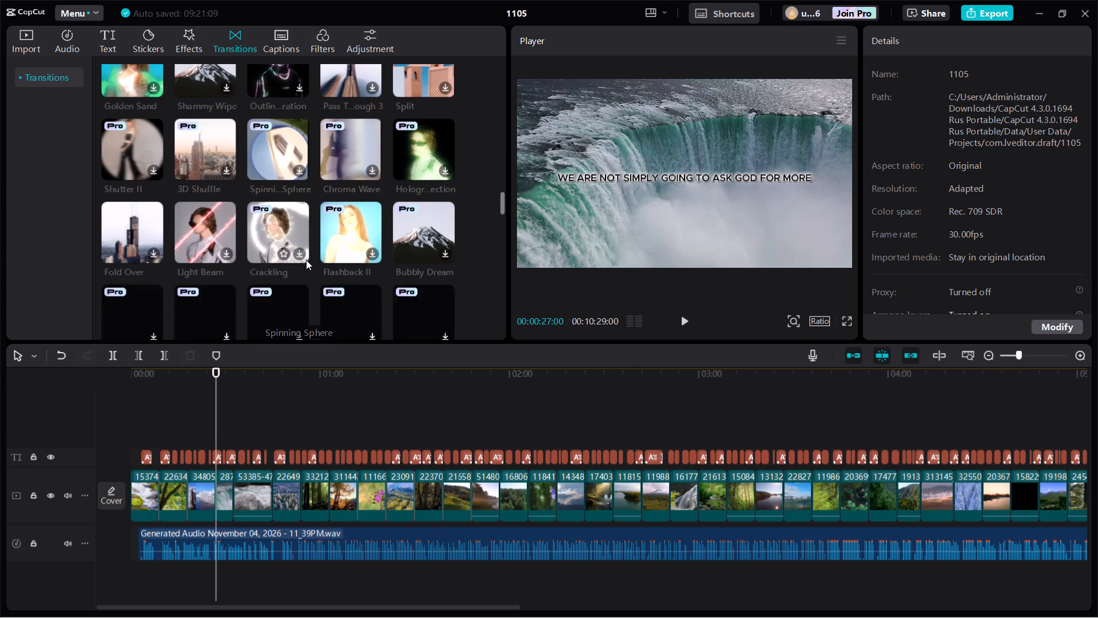
scroll(306, 260, "down", 2)
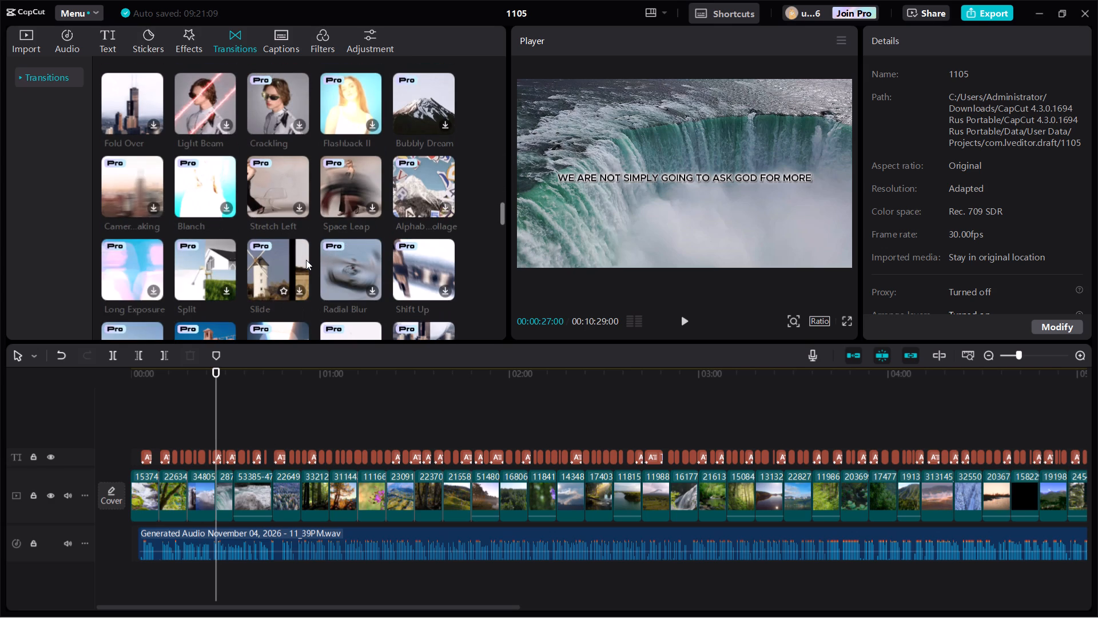
scroll(306, 260, "down", 2)
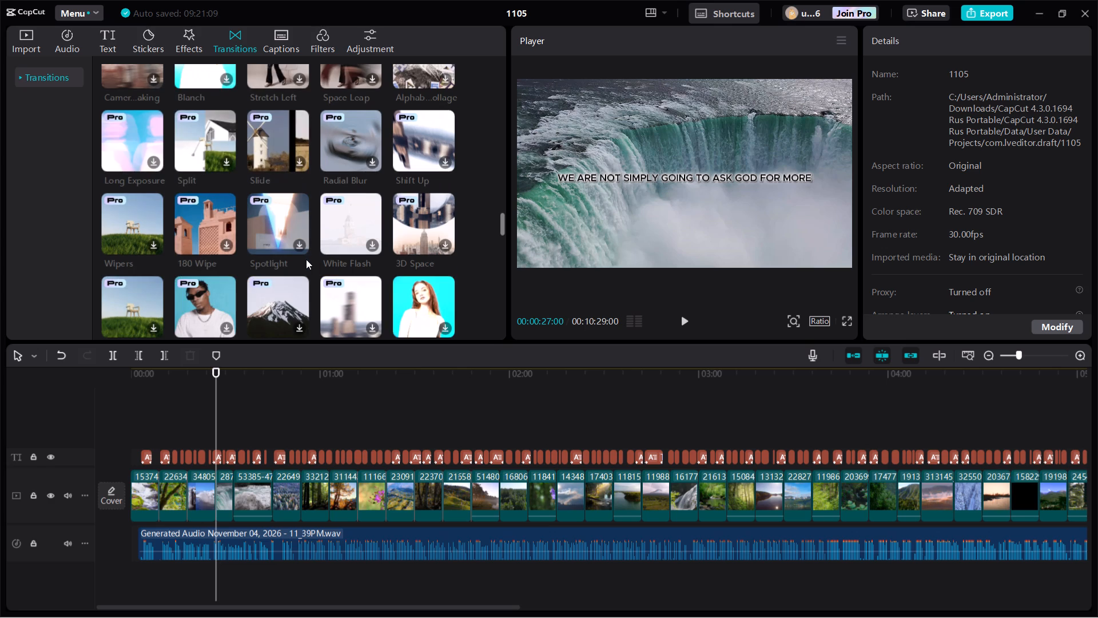
scroll(345, 262, "down", 1)
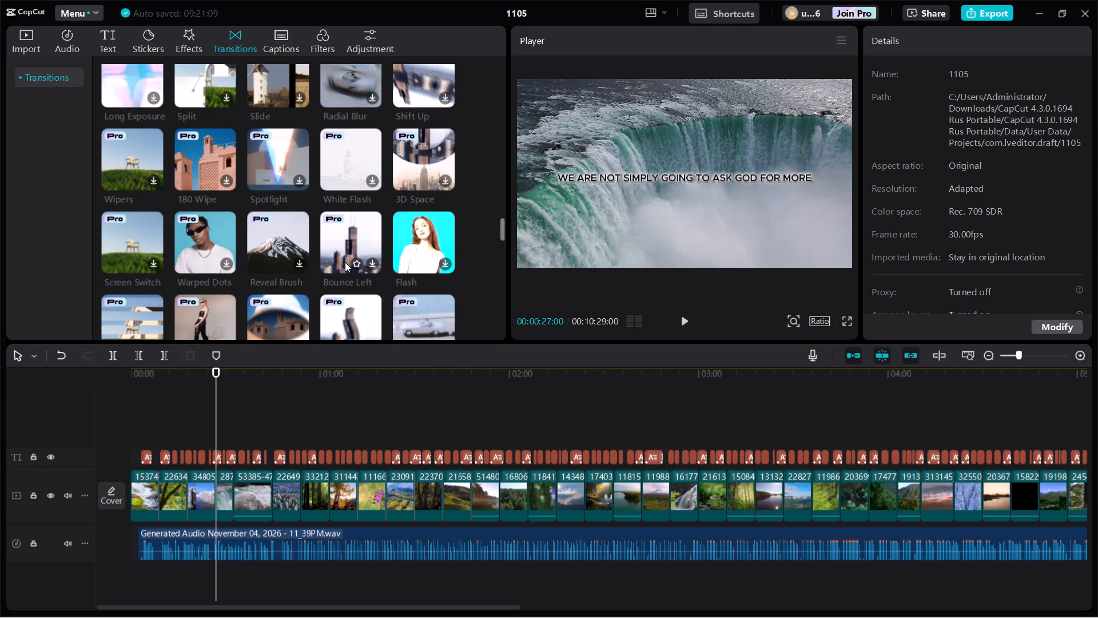
scroll(345, 262, "down", 2)
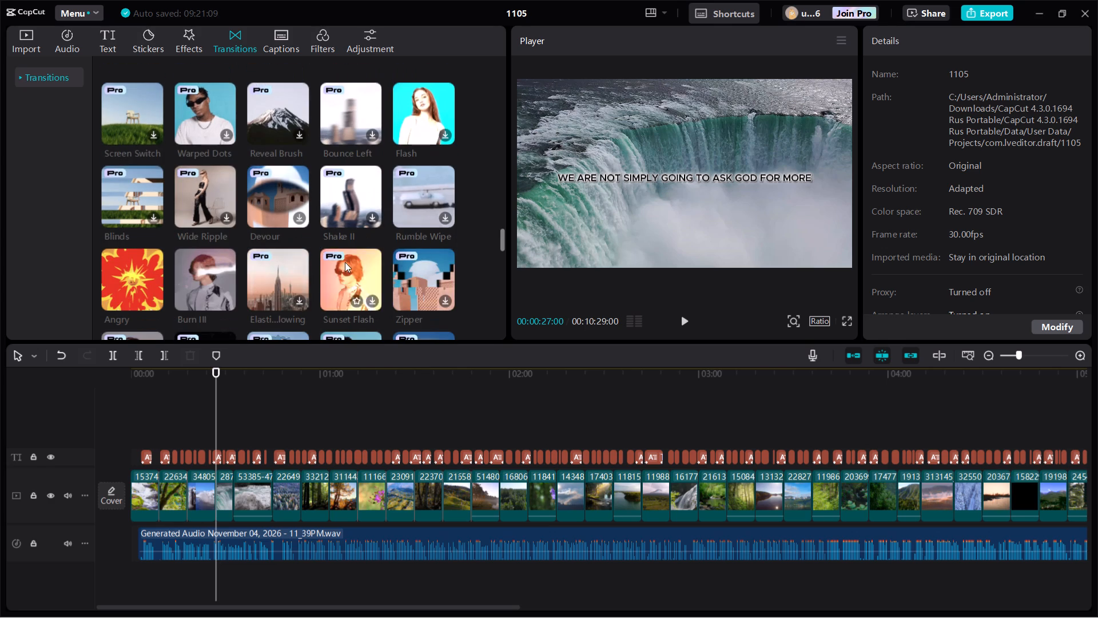
scroll(345, 262, "down", 4)
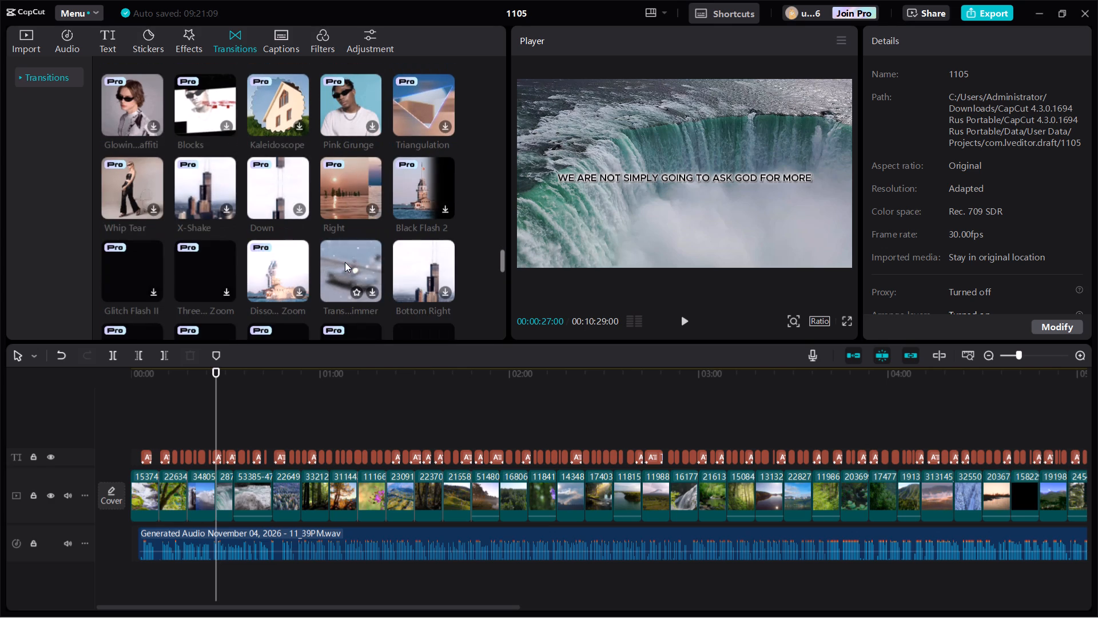
scroll(345, 262, "down", 2)
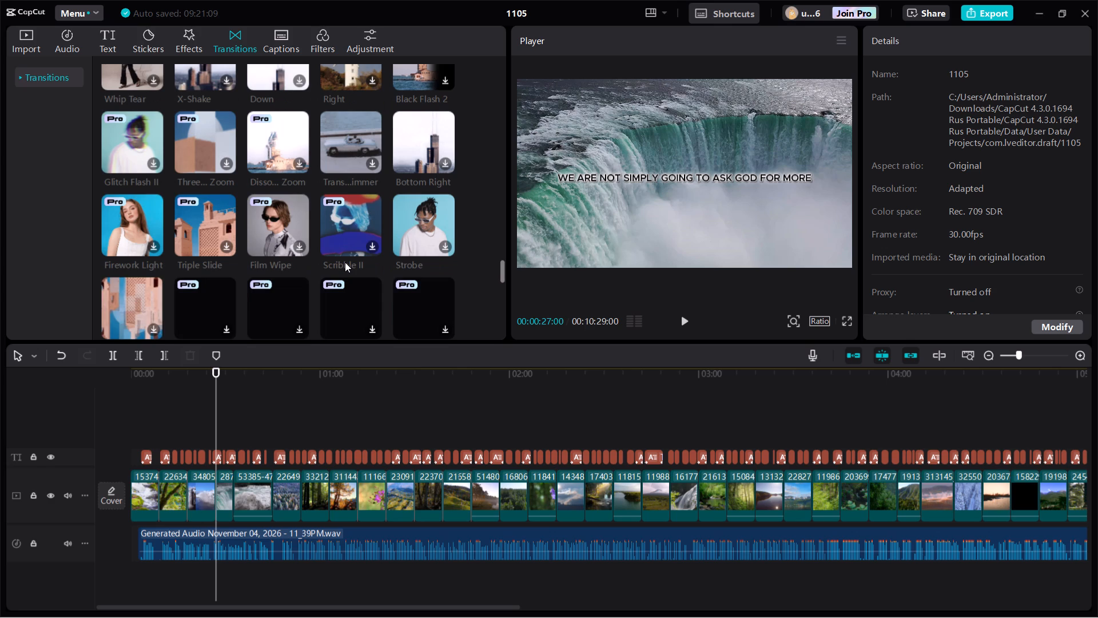
scroll(345, 262, "down", 2)
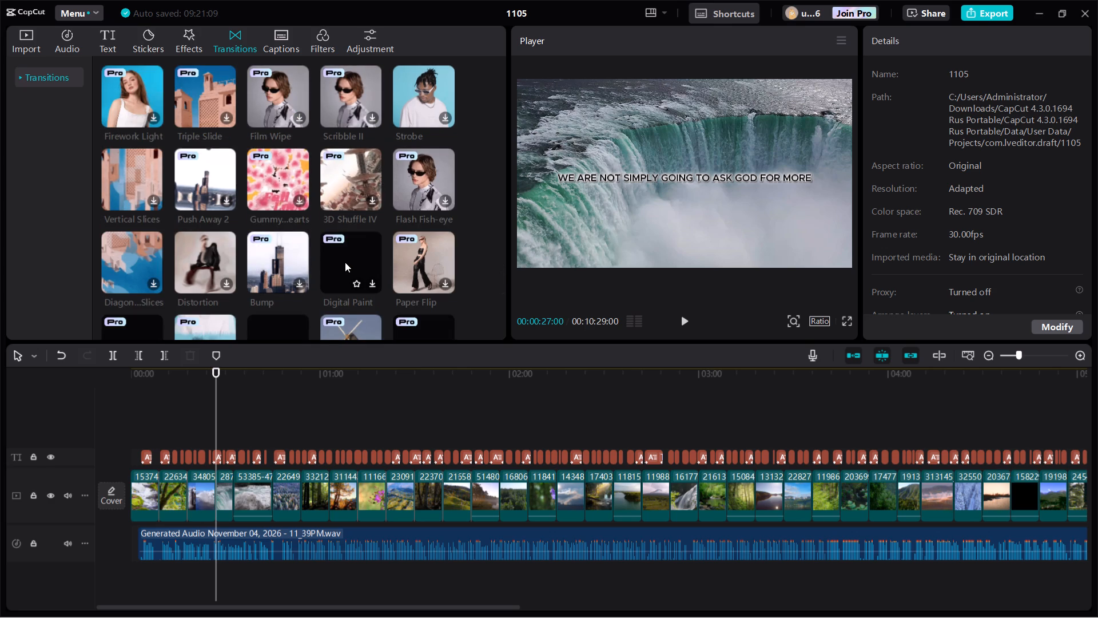
scroll(345, 262, "down", 1)
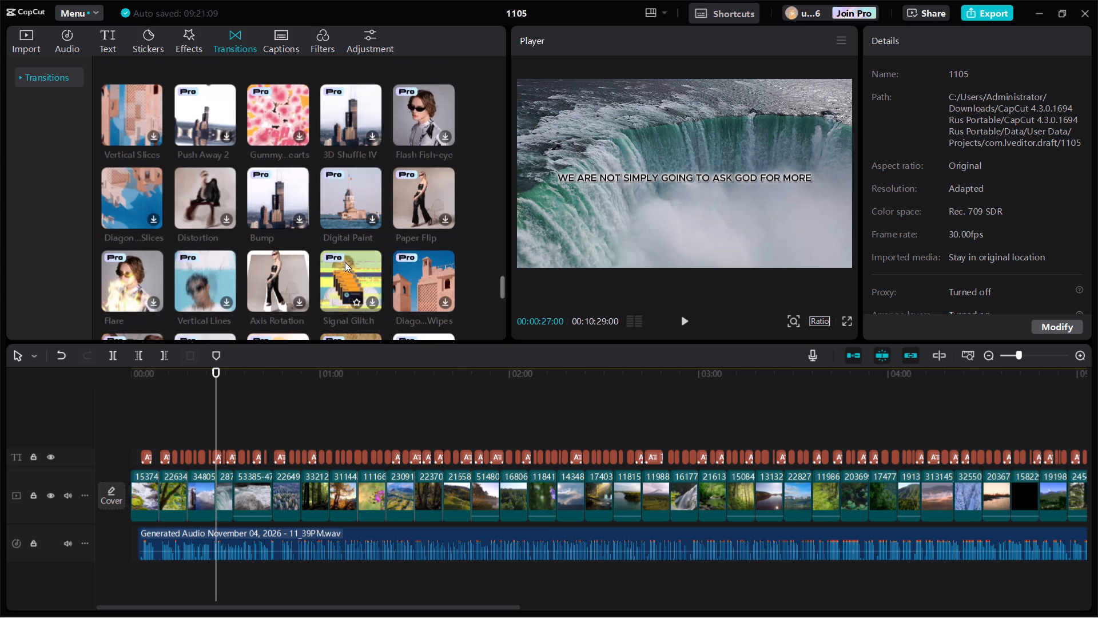
left_click(156, 216)
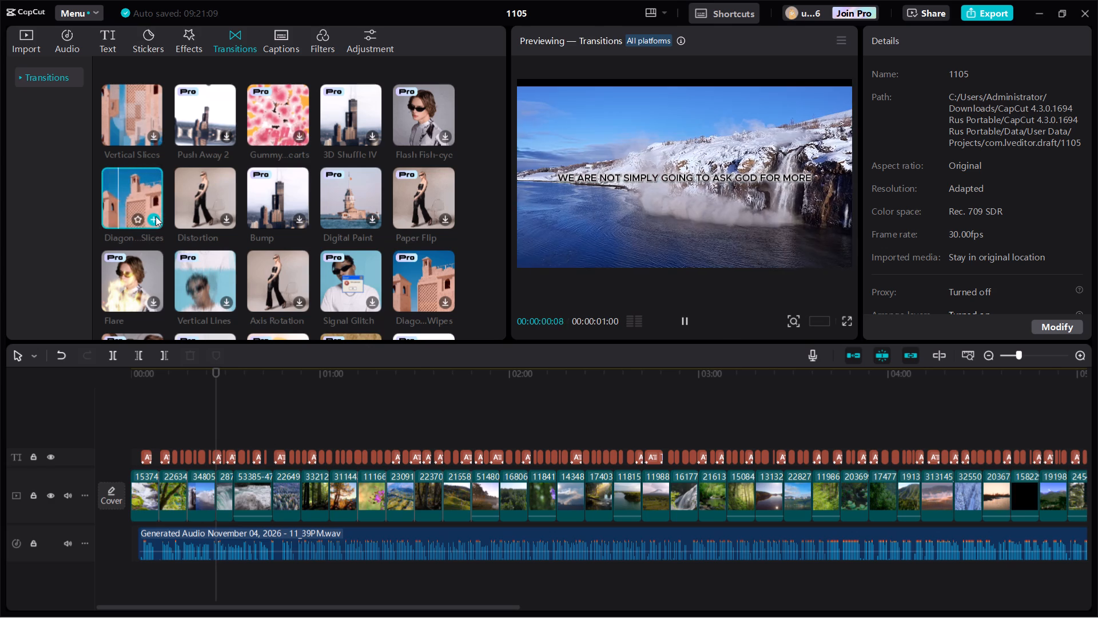
left_click(152, 217)
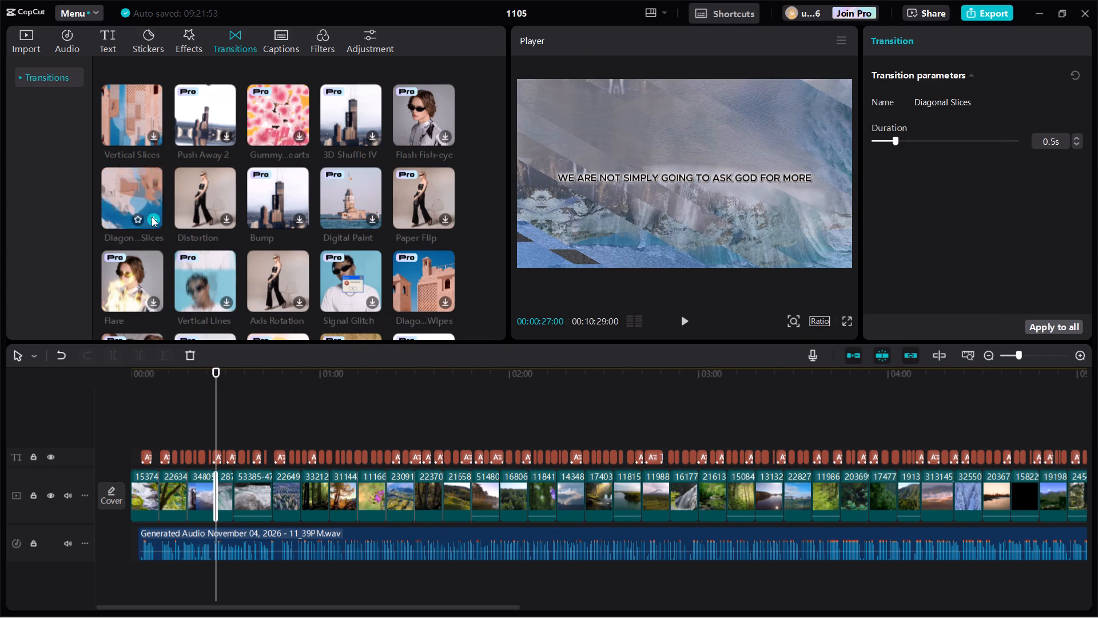
Look through the remaining transition collection, including the Pro section, for further free transitions to use between clips.
left_click(236, 395)
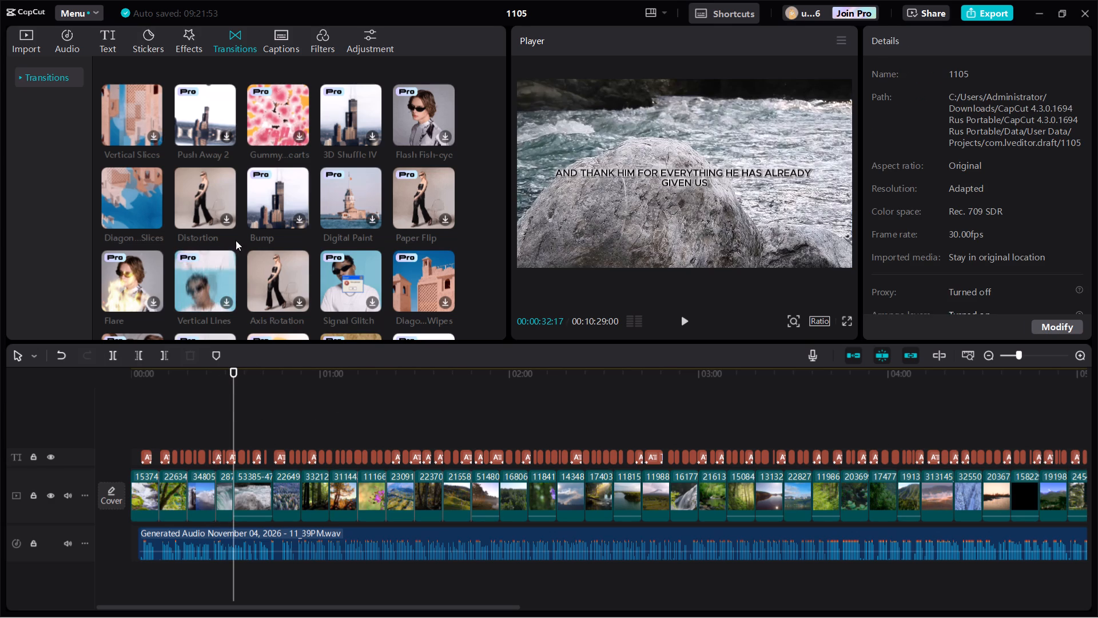
scroll(307, 221, "down", 2)
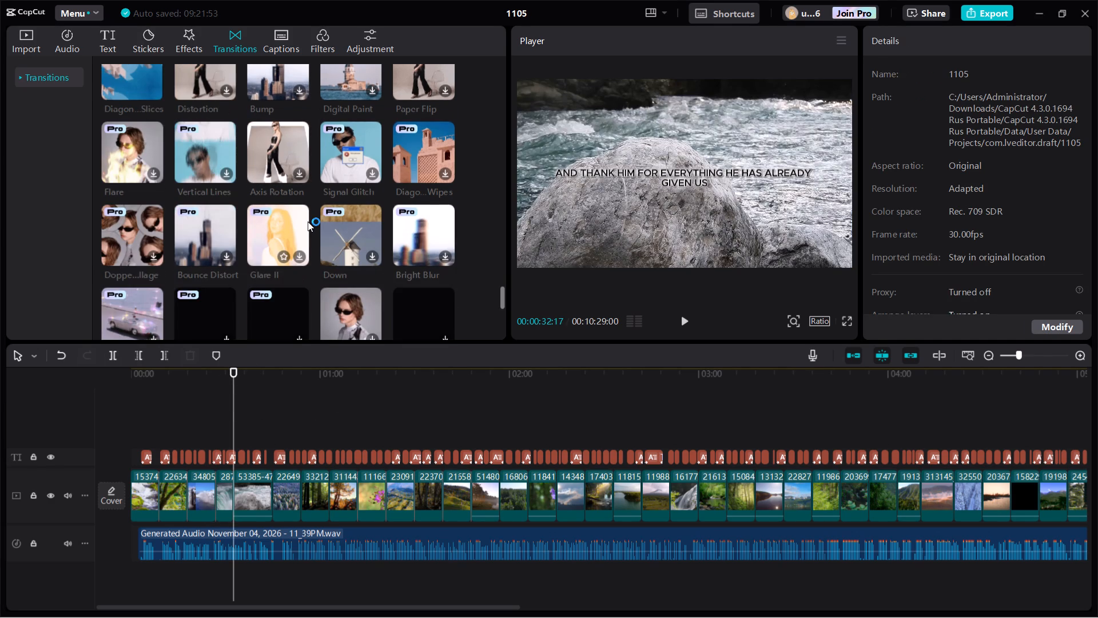
scroll(308, 221, "down", 3)
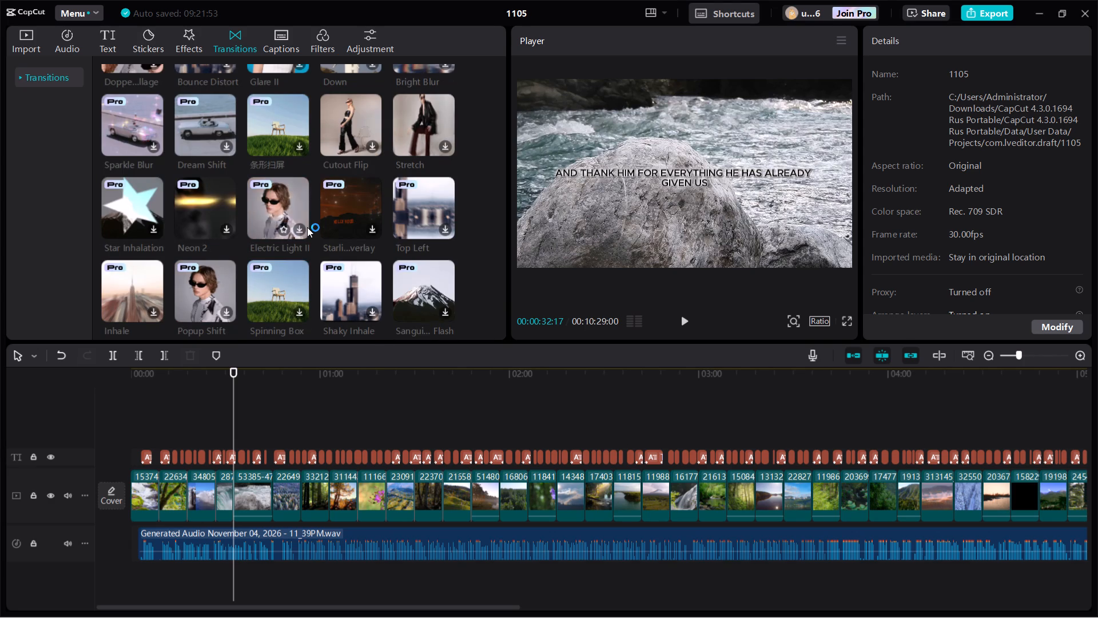
scroll(307, 223, "down", 2)
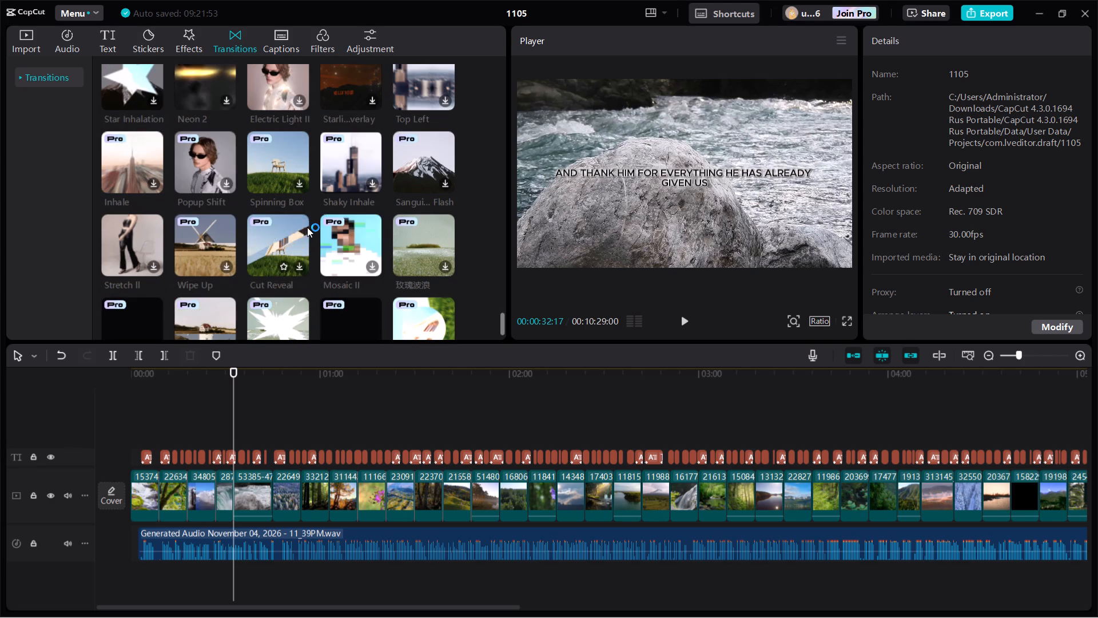
scroll(307, 223, "down", 2)
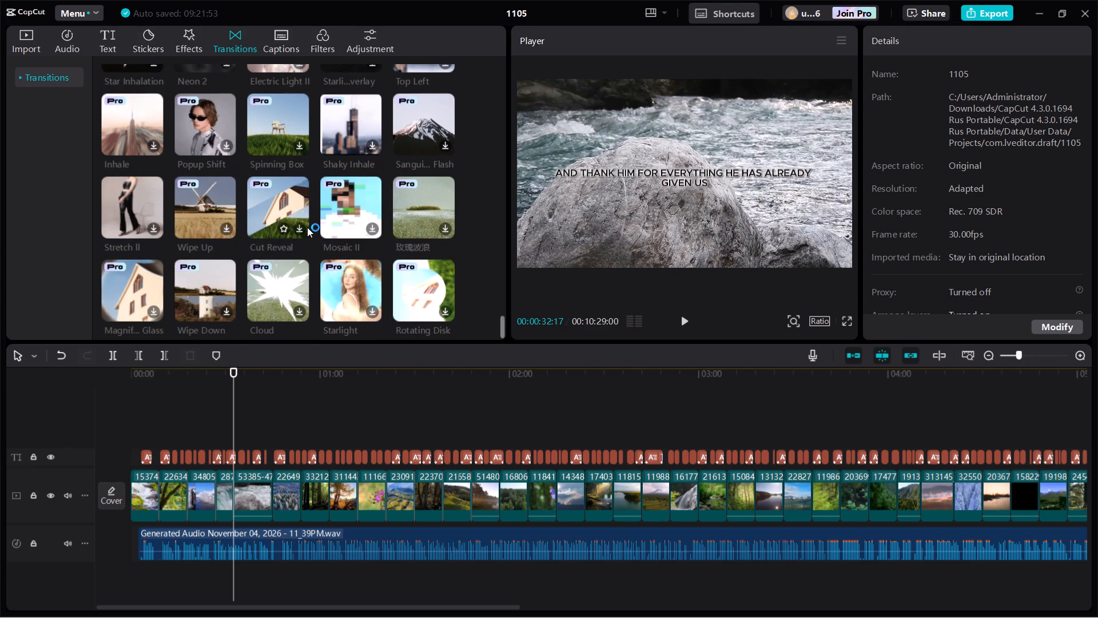
scroll(307, 223, "down", 4)
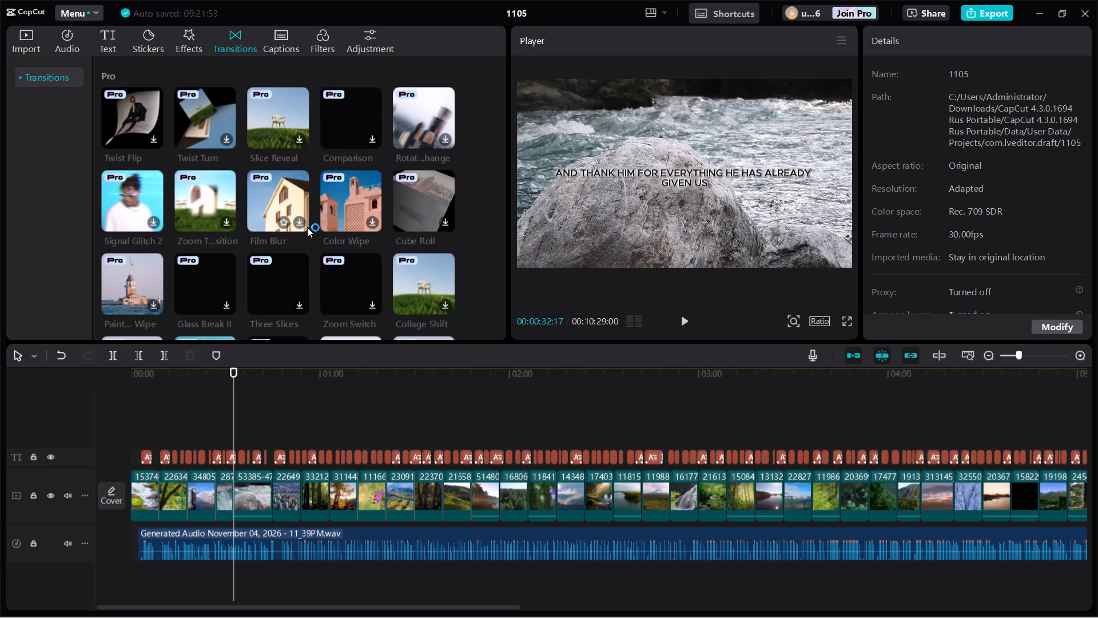
scroll(307, 223, "down", 1)
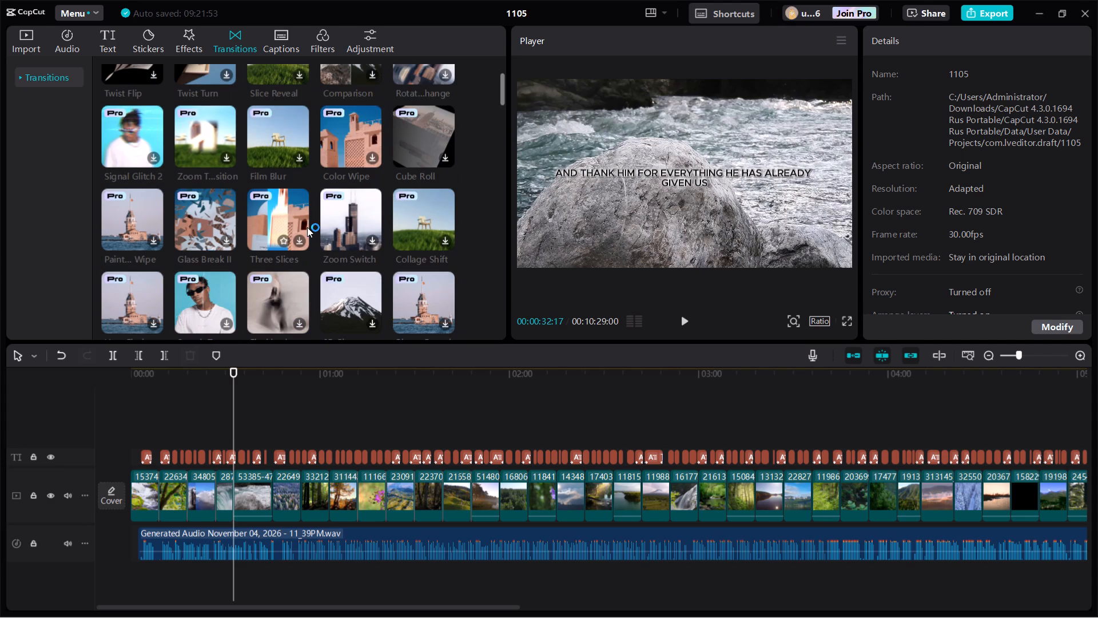
scroll(307, 223, "down", 3)
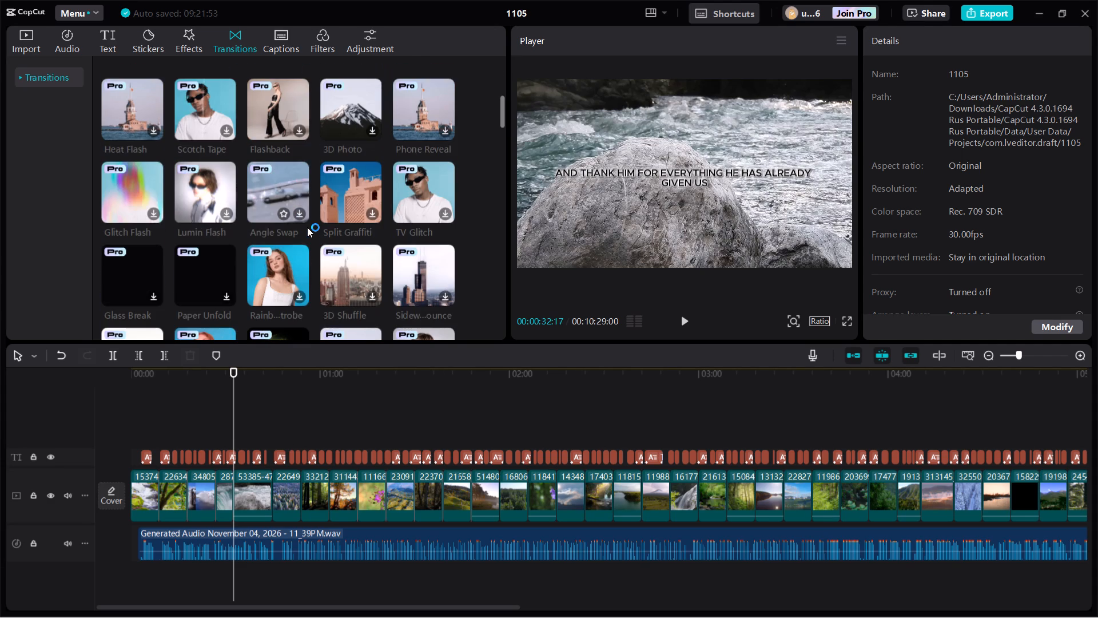
scroll(307, 223, "down", 1)
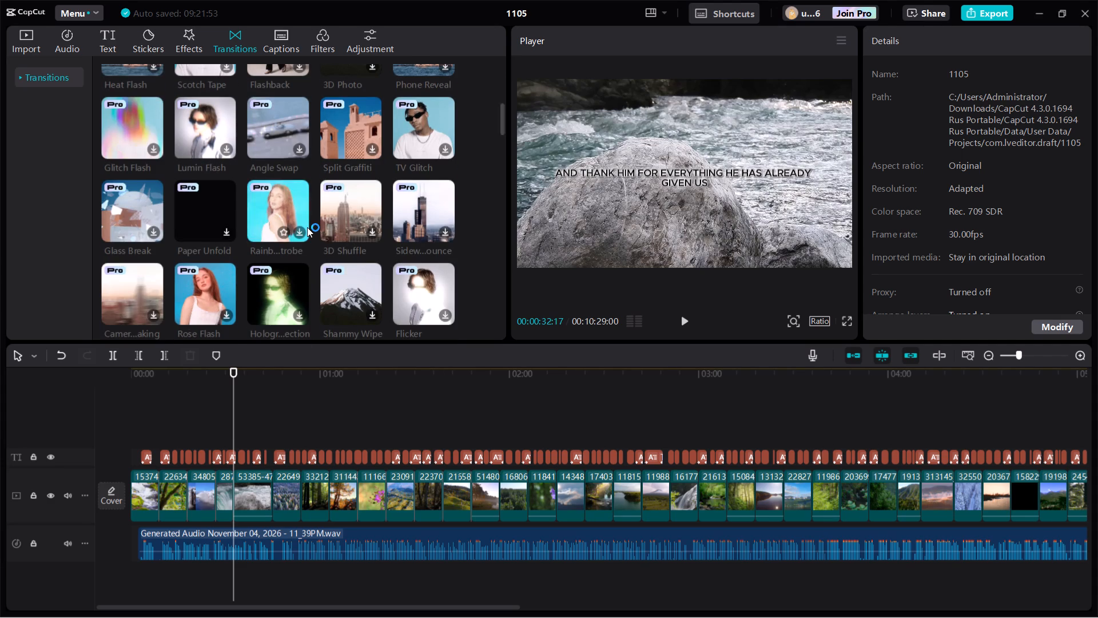
scroll(307, 223, "down", 4)
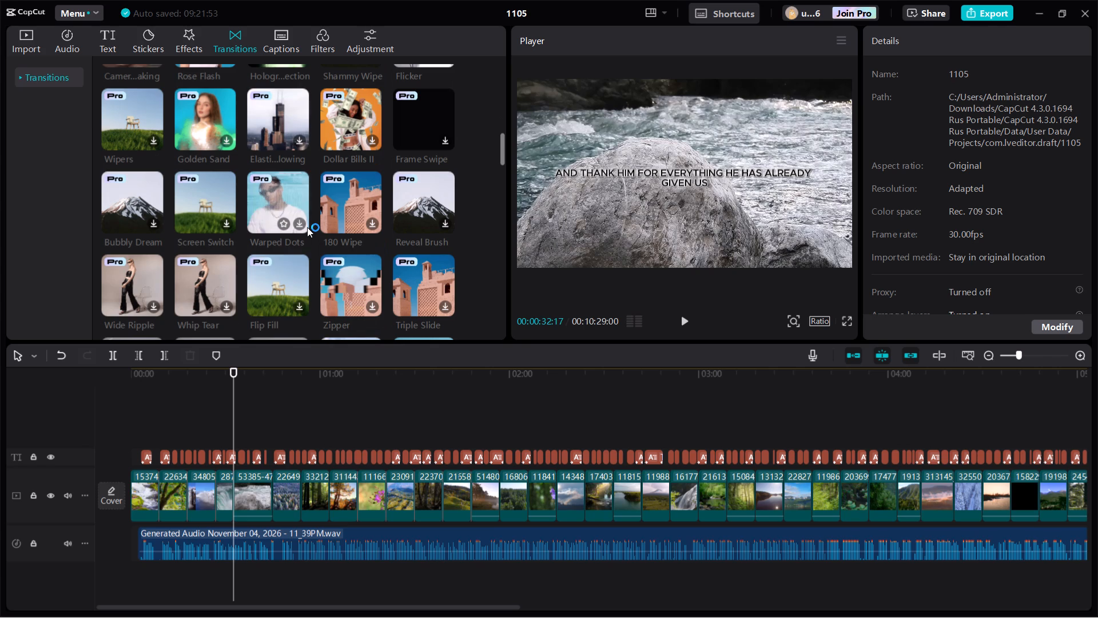
scroll(307, 223, "down", 2)
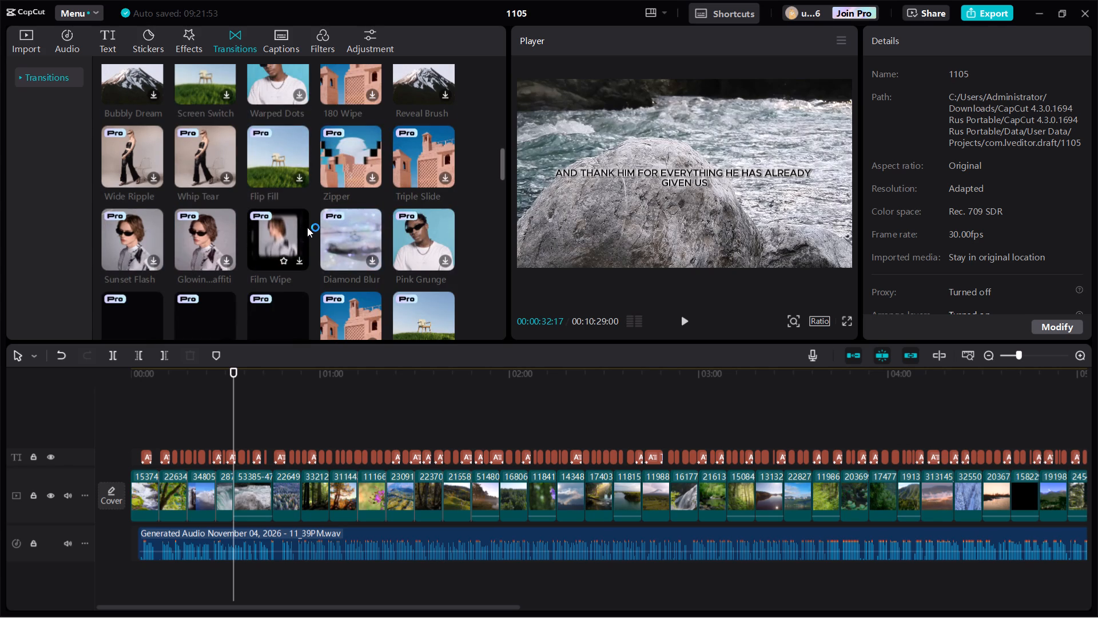
scroll(307, 223, "down", 2)
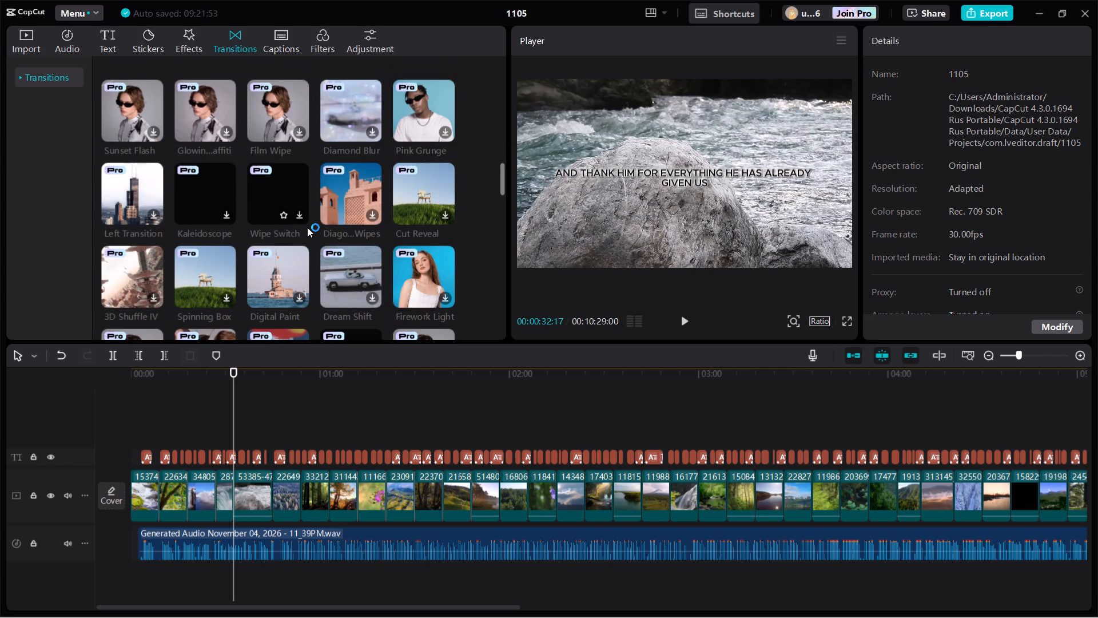
scroll(307, 223, "down", 2)
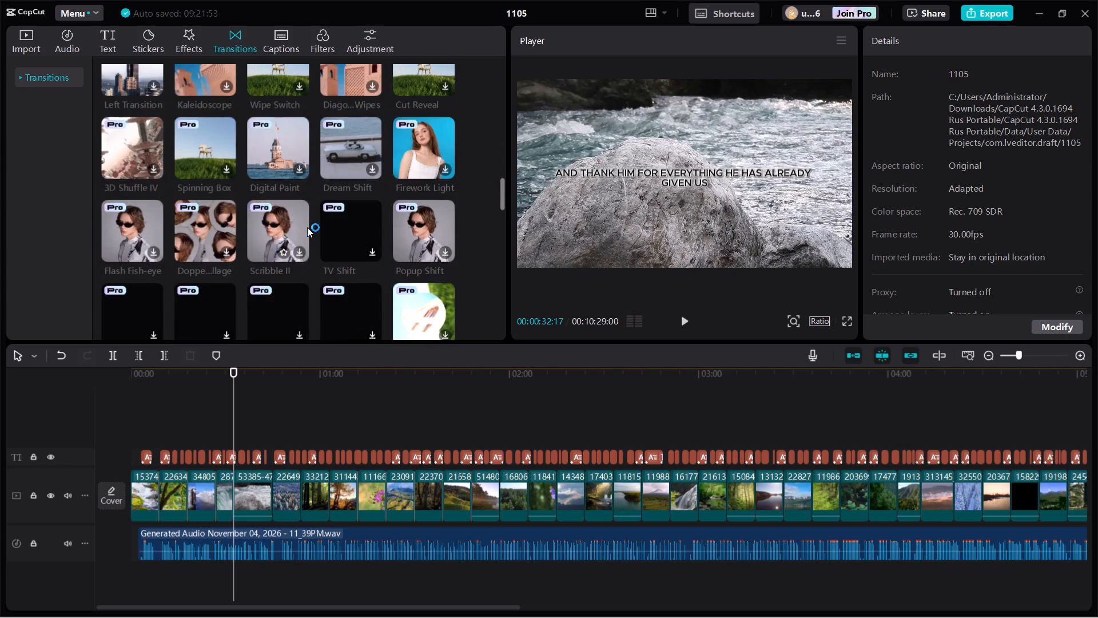
scroll(307, 223, "down", 3)
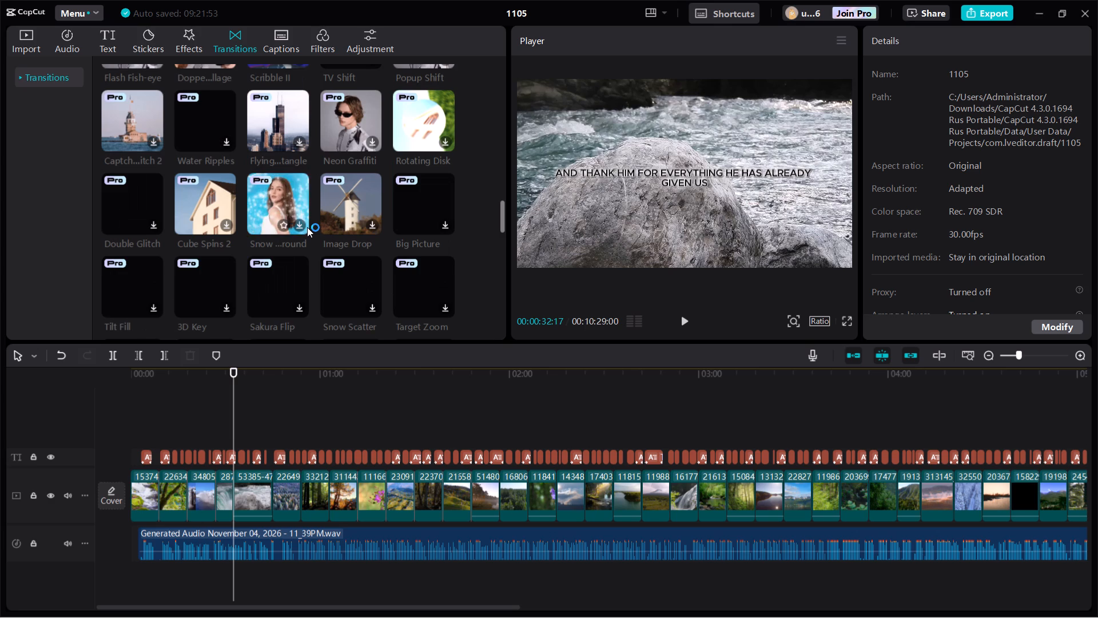
scroll(307, 223, "down", 3)
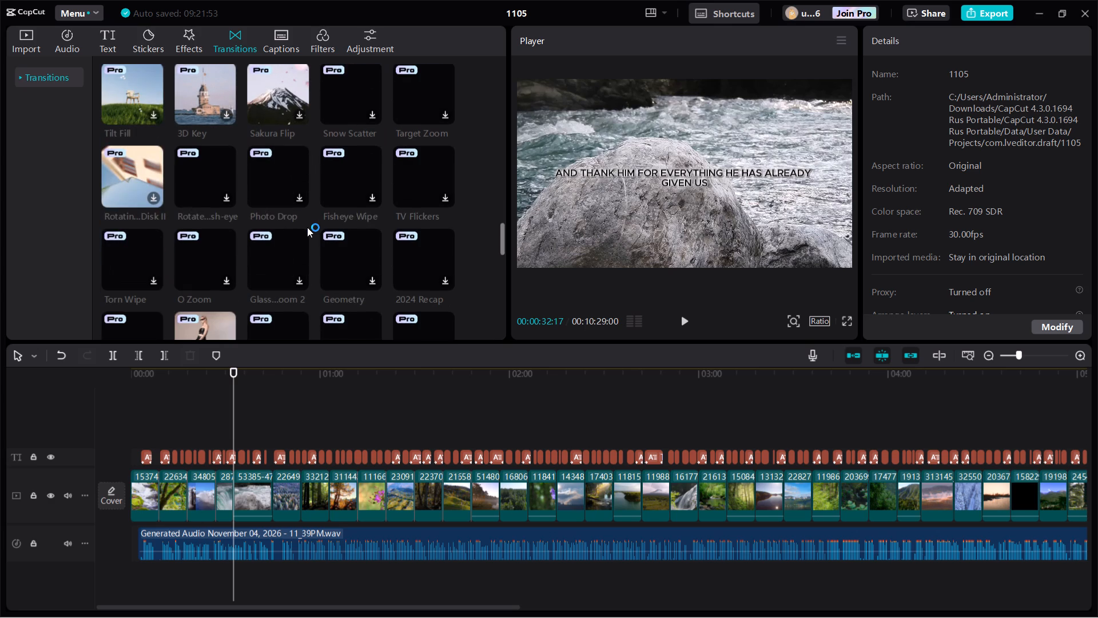
scroll(307, 223, "down", 1)
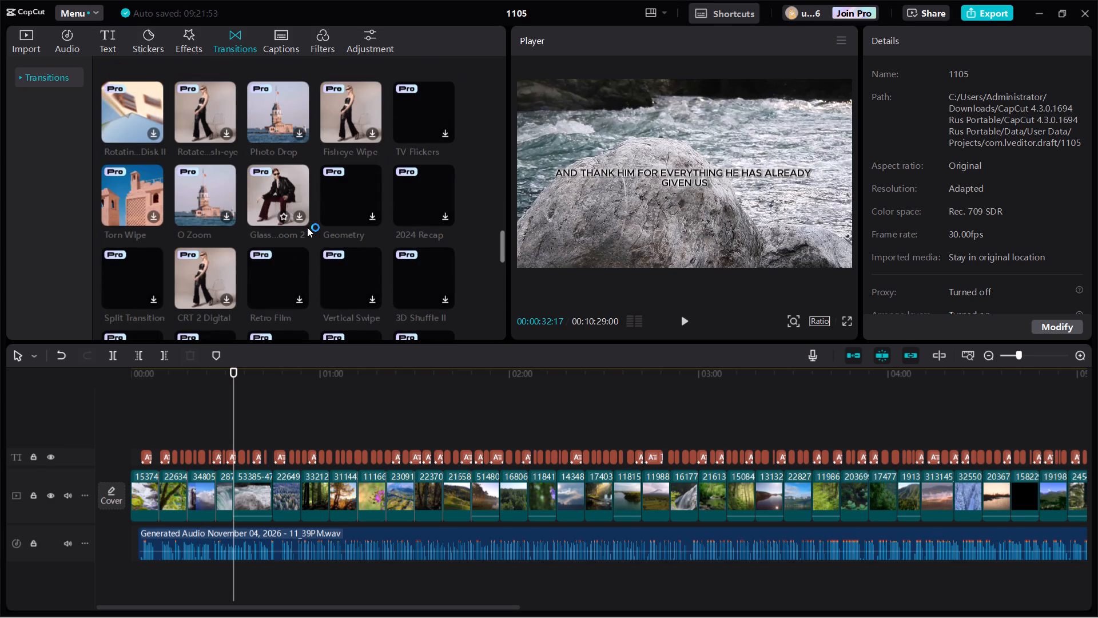
Review the edit by playing a few seconds from 00:45, followed by the opening from 00:00.
left_click(276, 427)
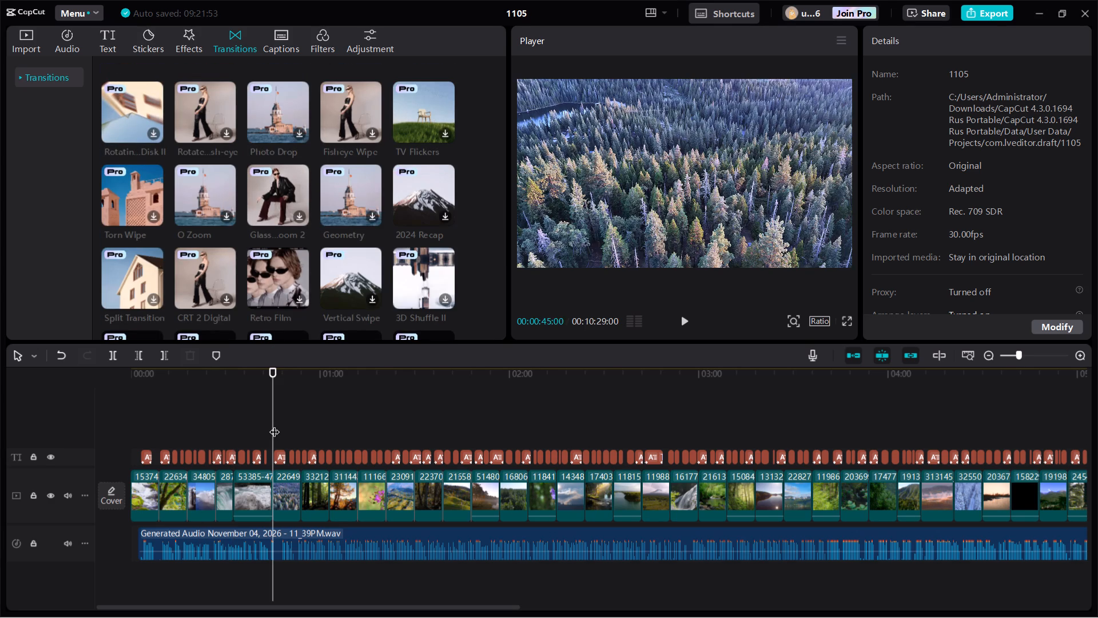
left_click(685, 323)
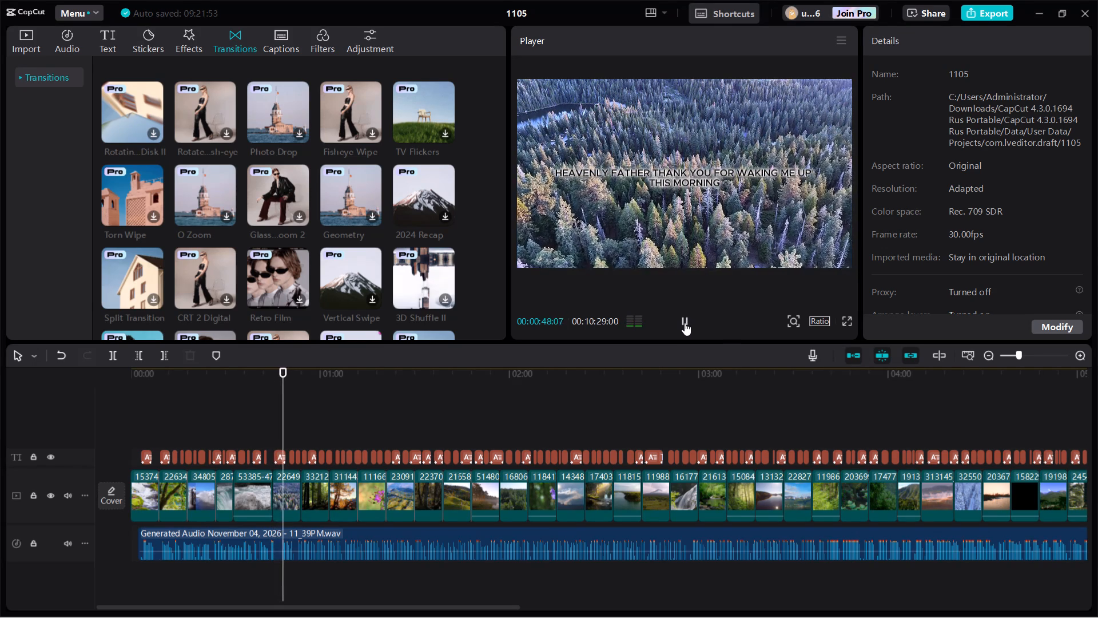
left_click(685, 323)
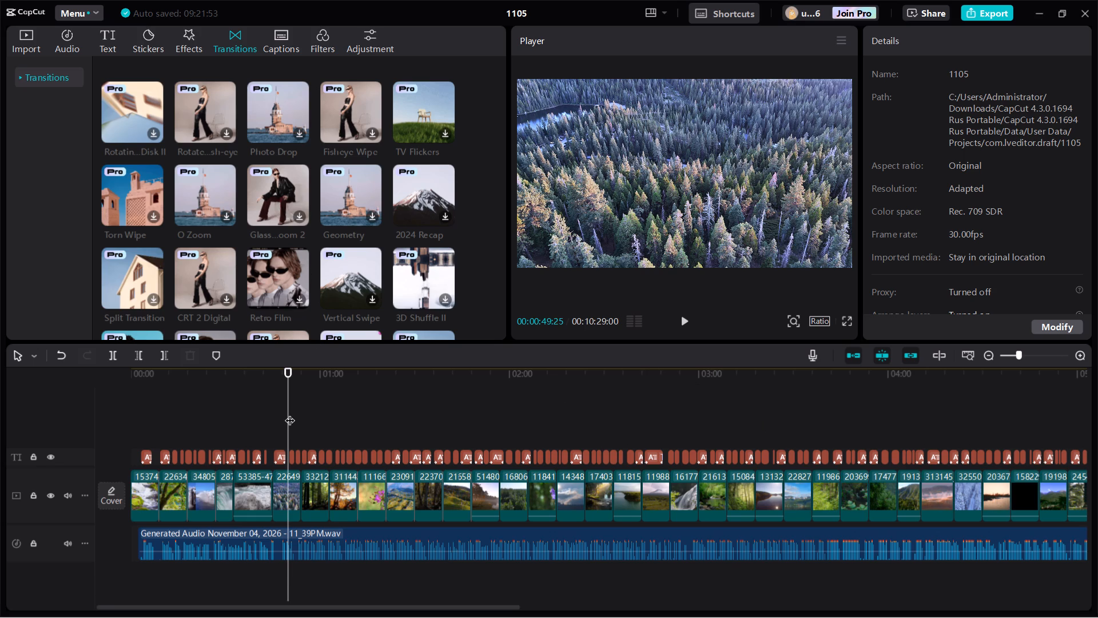
left_click_drag(290, 413, 0, 94)
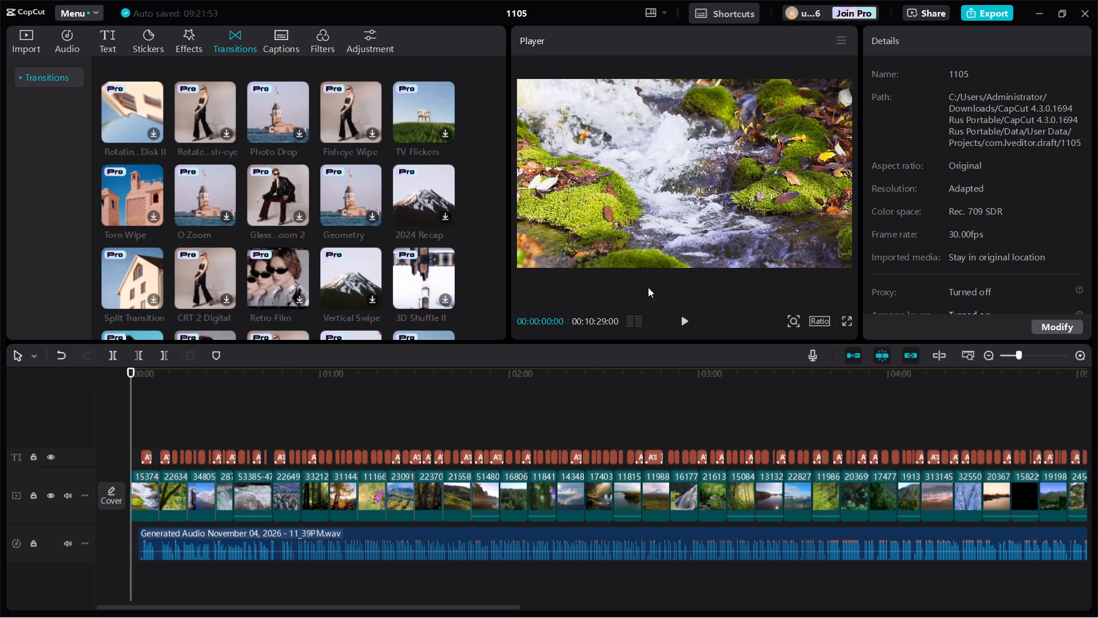
left_click(683, 323)
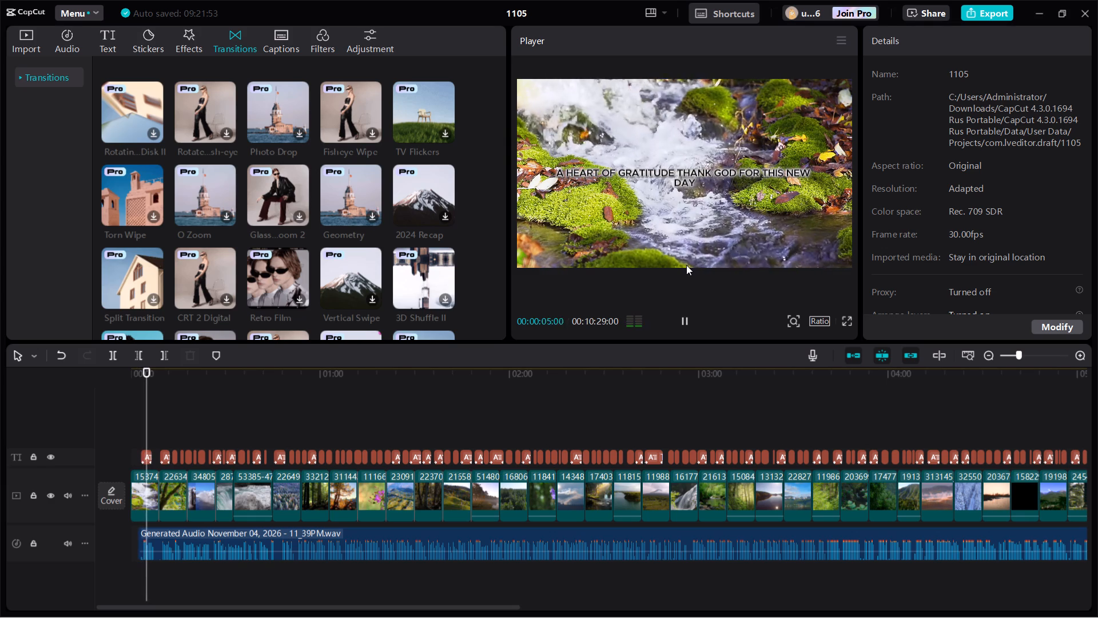
Open the export settings for project 1105.
left_click(978, 12)
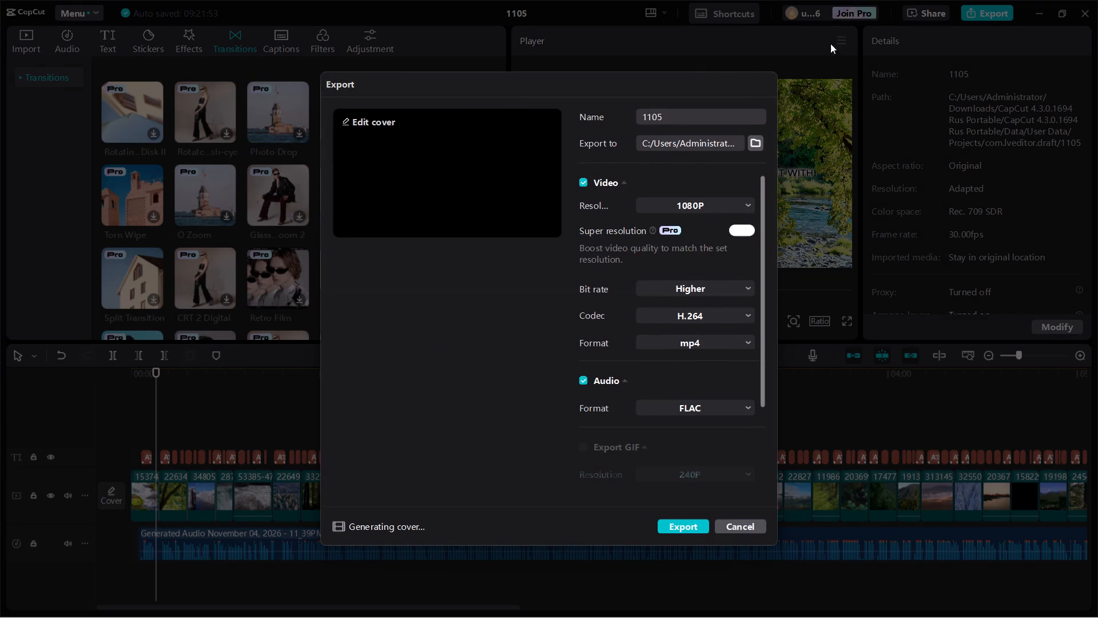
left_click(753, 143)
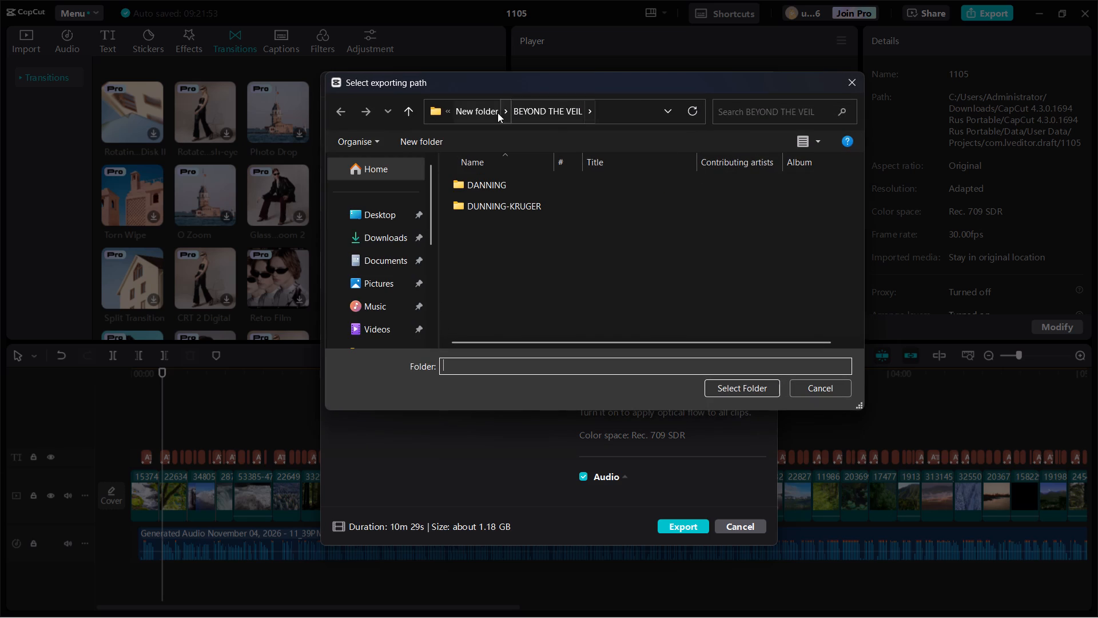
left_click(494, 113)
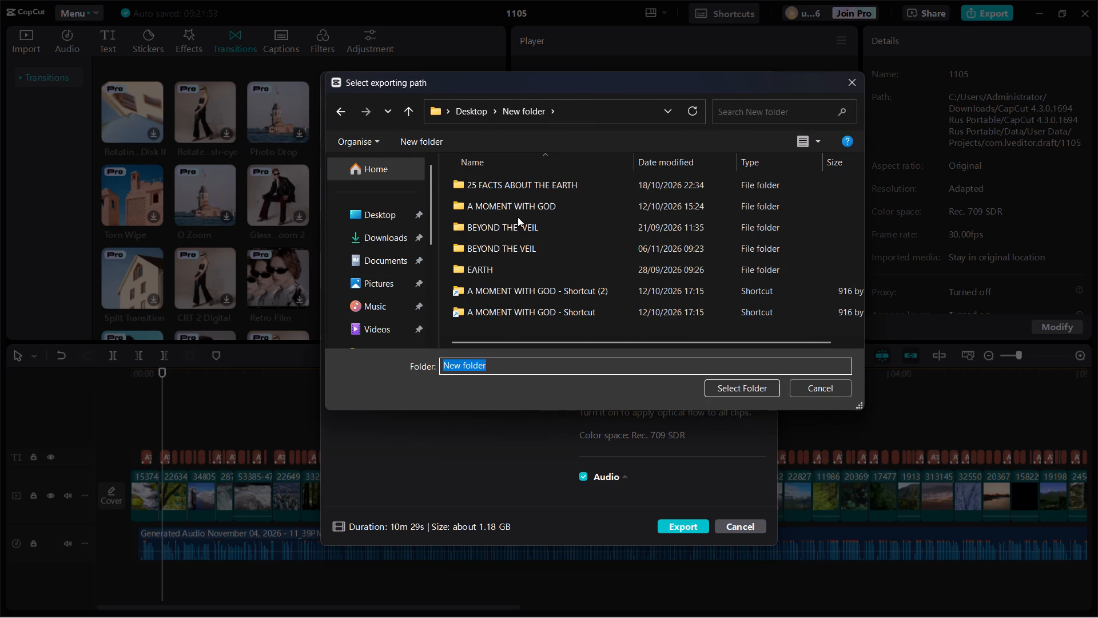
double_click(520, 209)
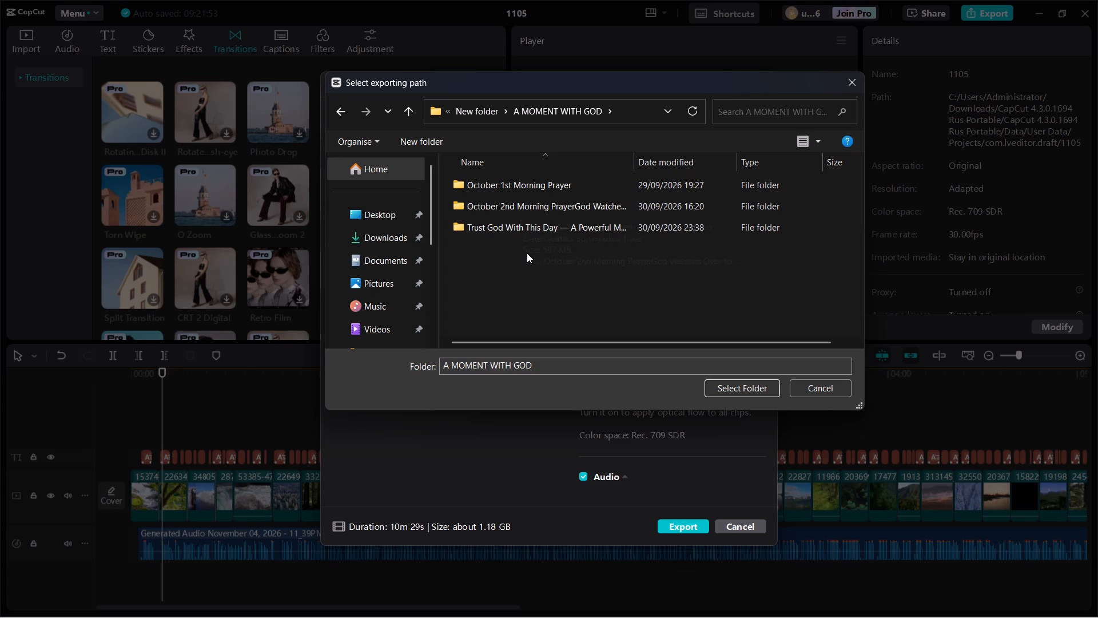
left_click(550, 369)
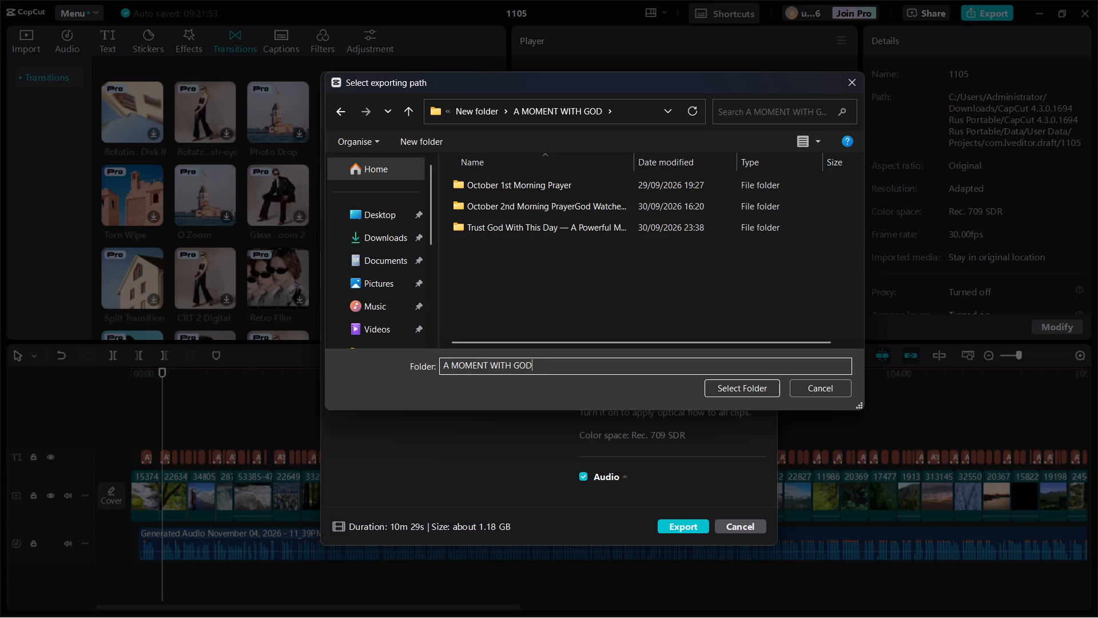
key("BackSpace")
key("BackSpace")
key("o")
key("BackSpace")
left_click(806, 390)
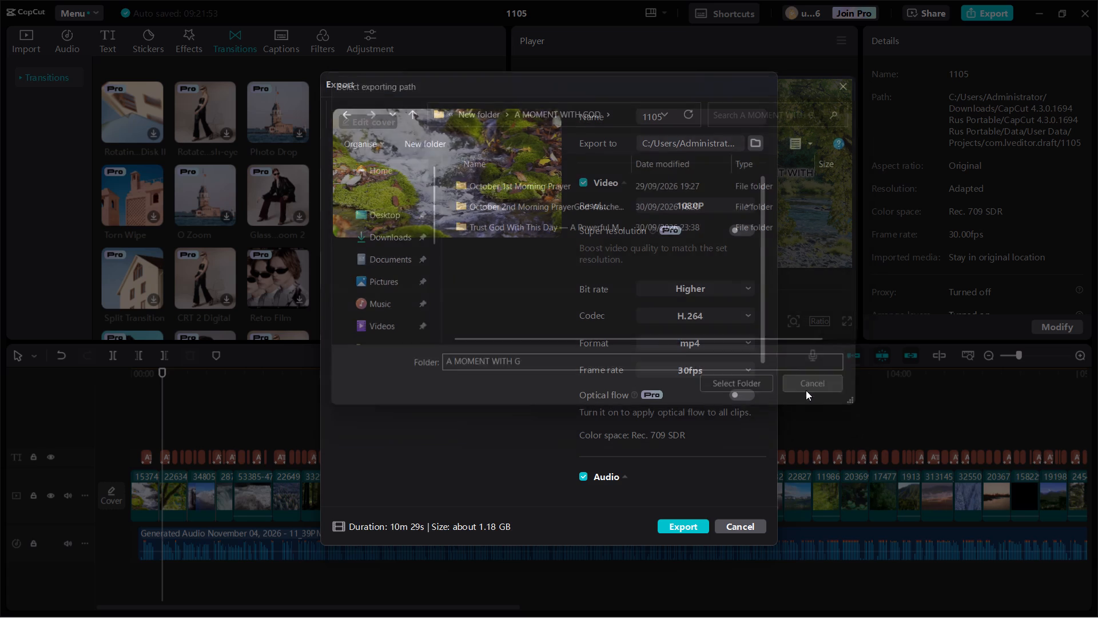
Clear the existing name of the exported video.
left_click(709, 113)
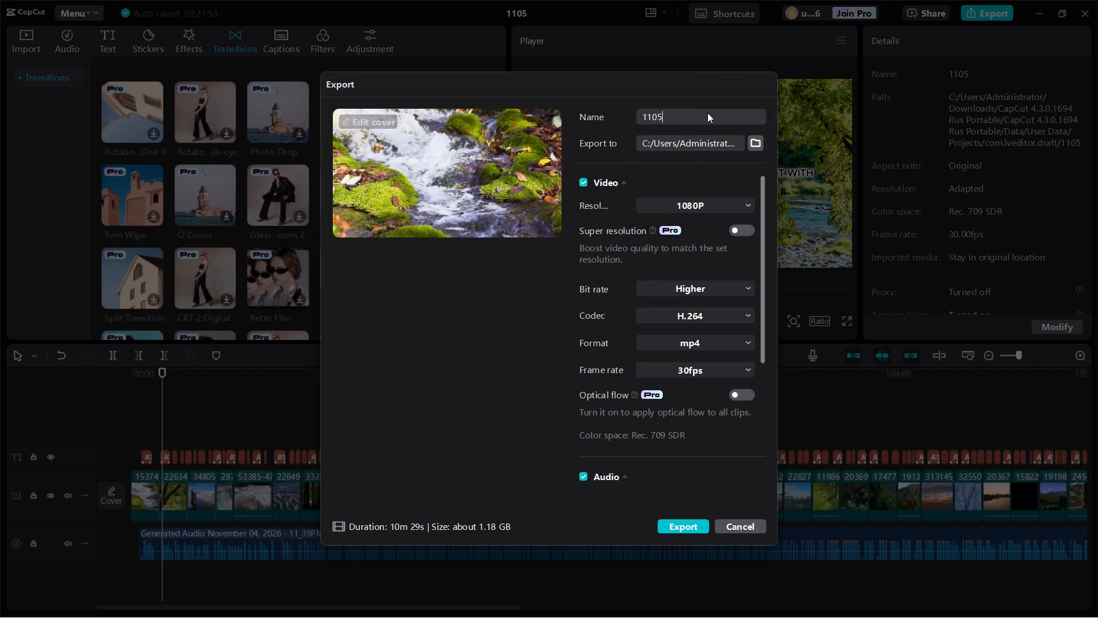
key("BackSpace")
key("BackSpace")
key("BackSpace")
key("BackSpace")
key("BackSpace")
Set the export location to the A MOMENT WITH GOD folder, copying the name of its October 1st Morning Prayer subfolder while there.
left_click(751, 142)
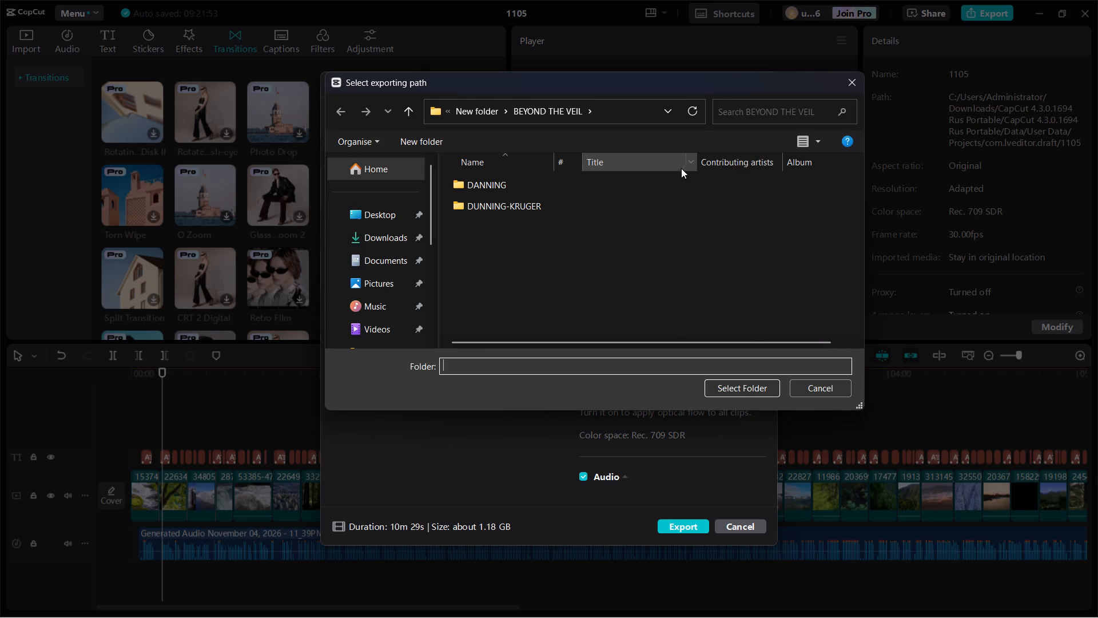
left_click(480, 110)
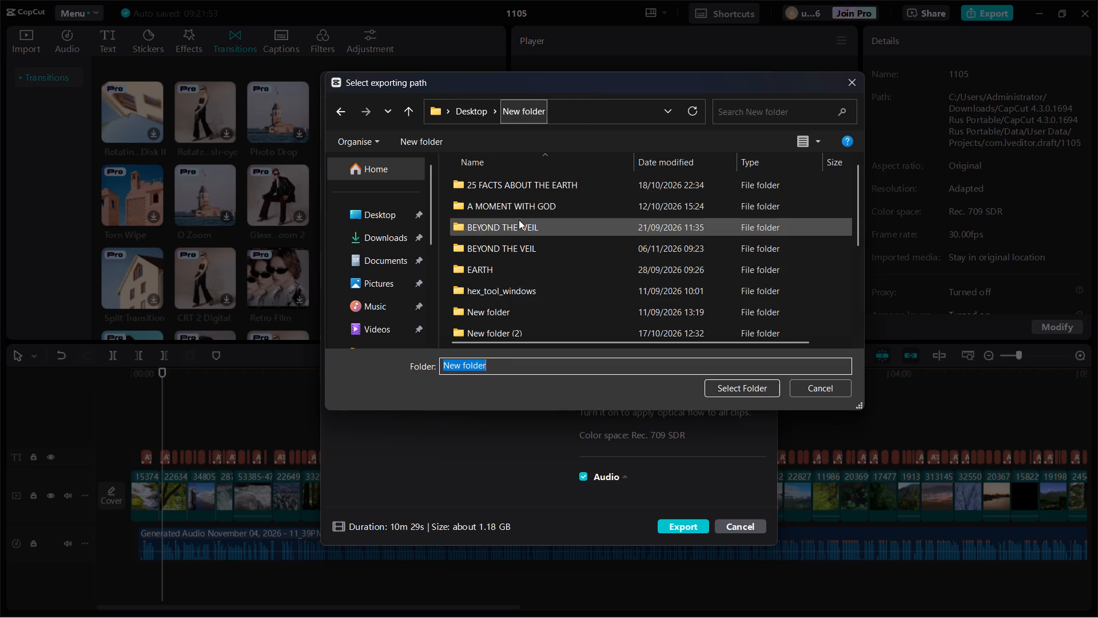
double_click(519, 203)
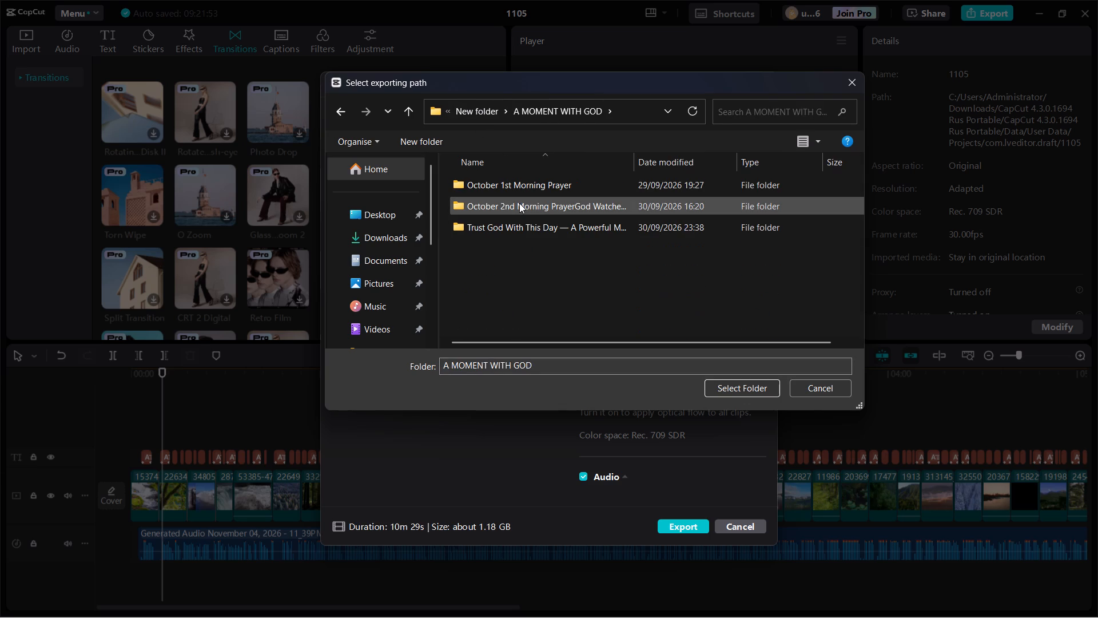
left_click(548, 188)
left_click(548, 188)
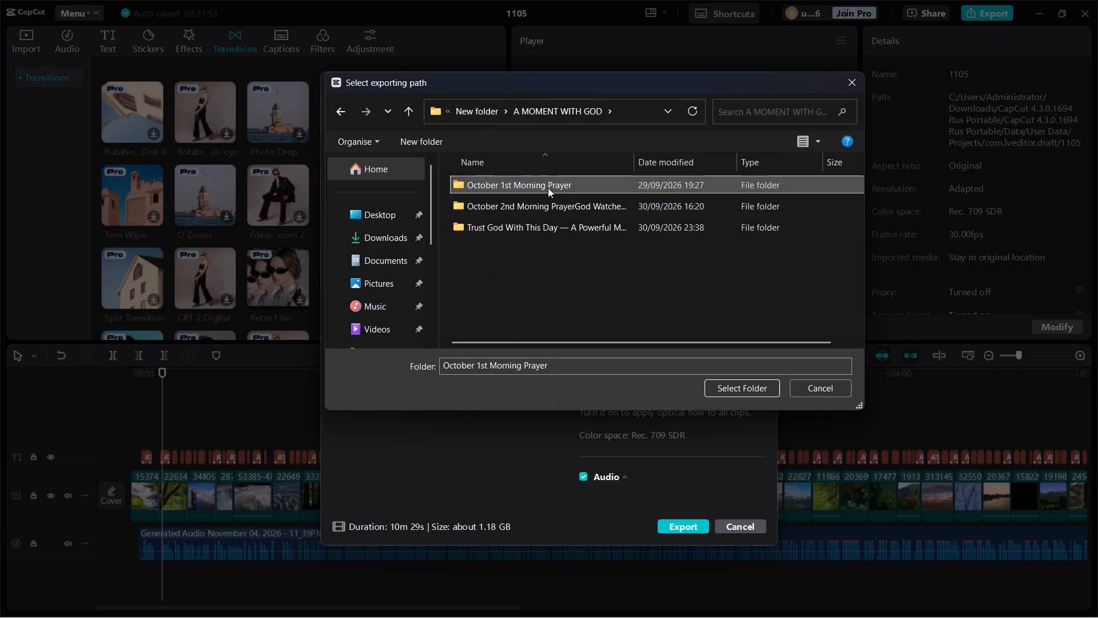
right_click(553, 186)
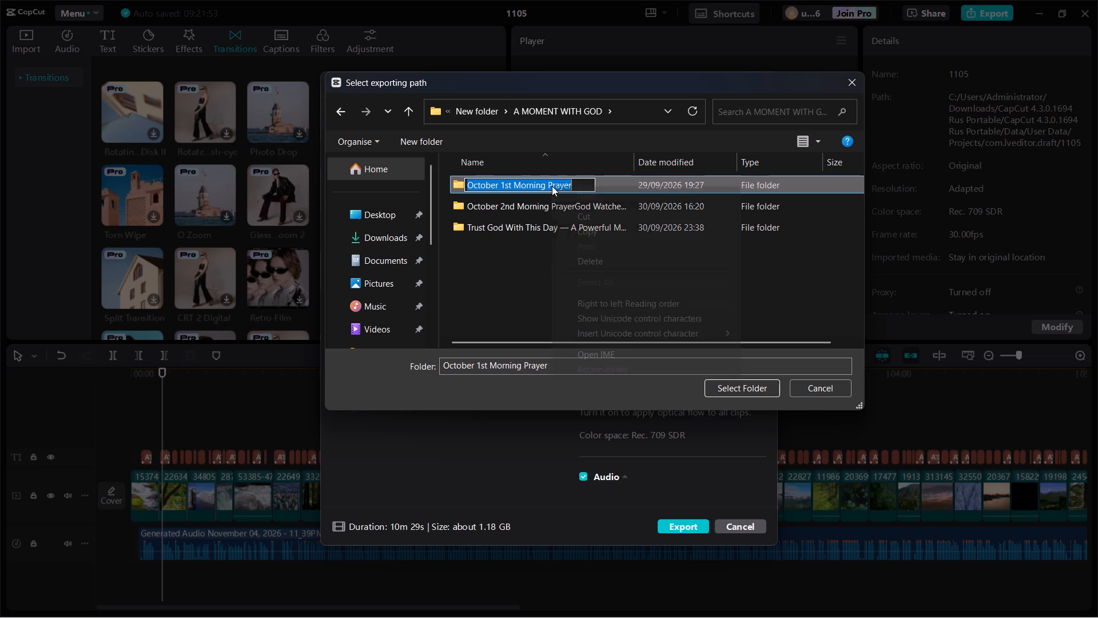
left_click(595, 229)
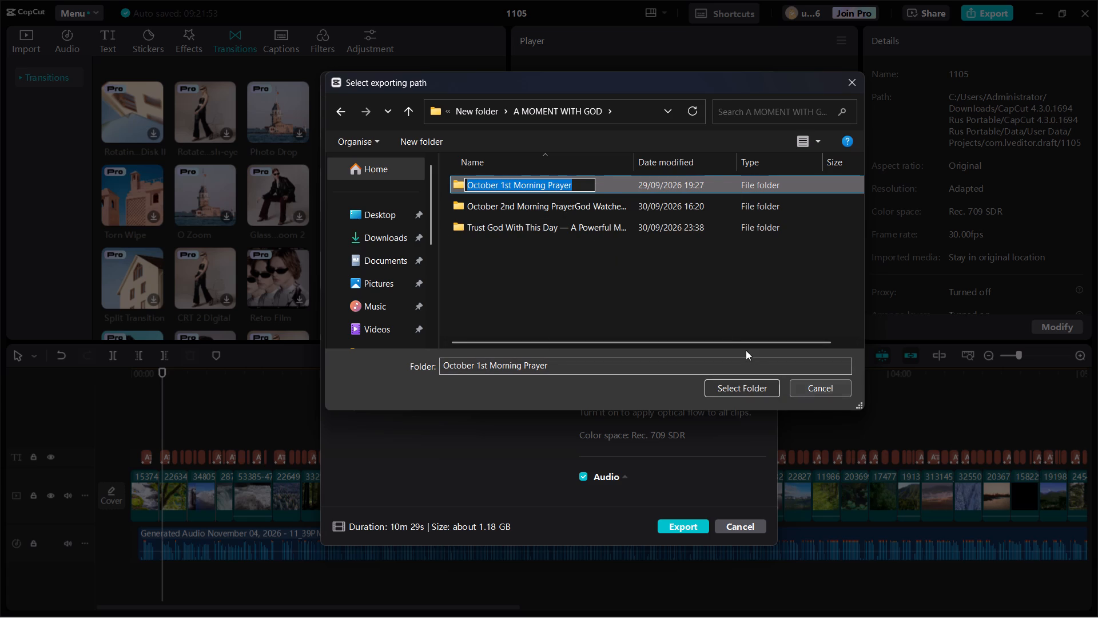
left_click(705, 305)
left_click(563, 111)
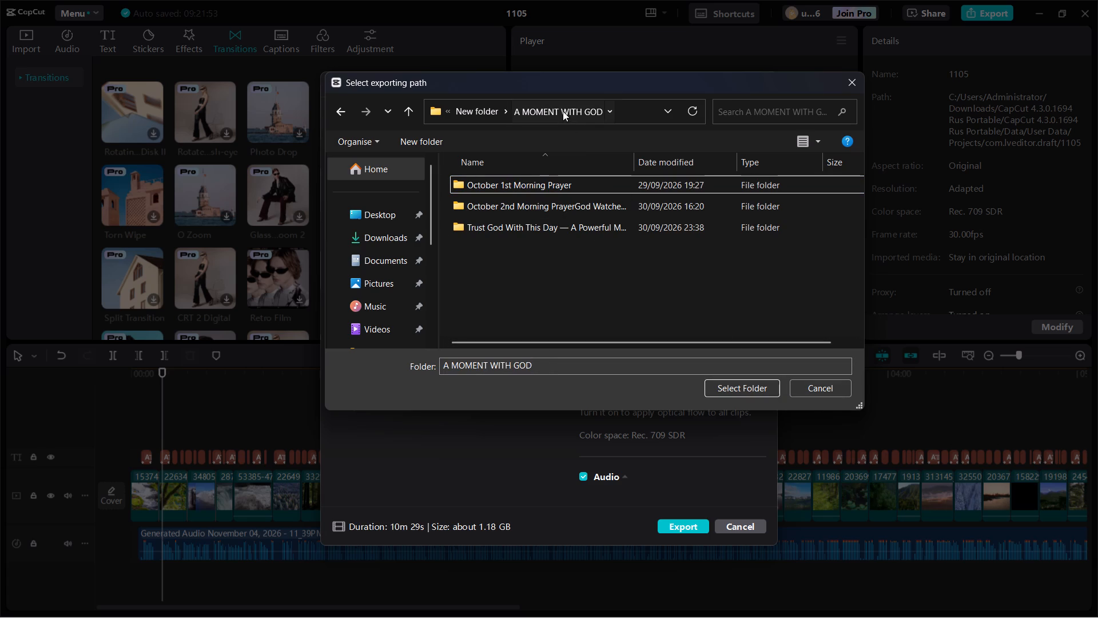
left_click(741, 387)
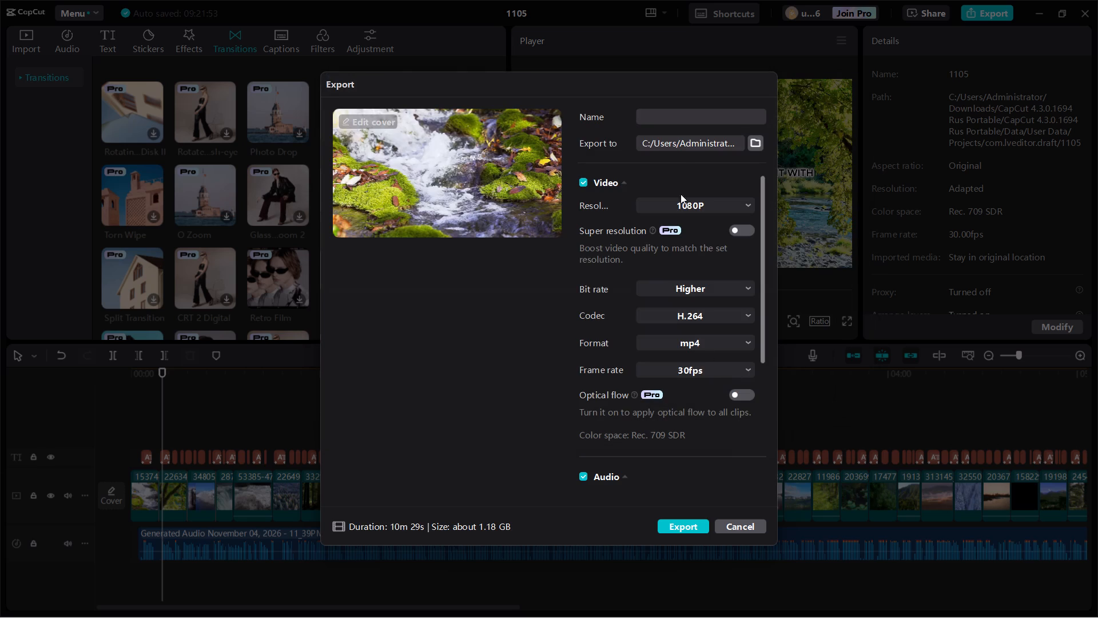
Name the exported video October 4th Morning Prayer, reusing the copied folder name with 1st replaced by 4th.
left_click(662, 117)
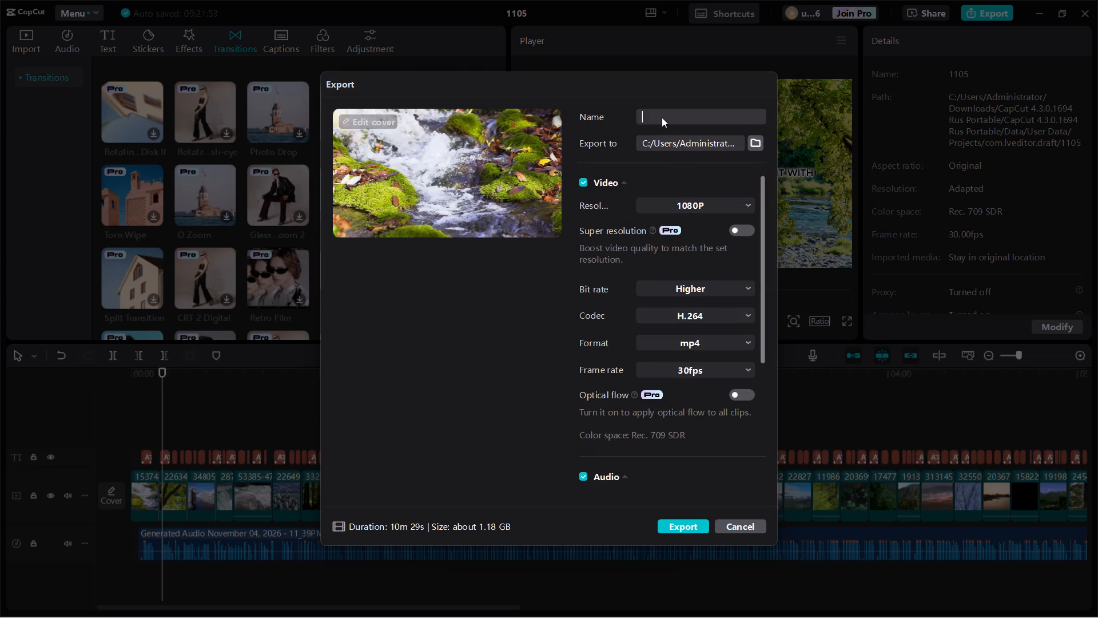
right_click(660, 118)
right_click(660, 115)
key("ctrl+bracketleft")
key("ctrl+v")
left_click(691, 113)
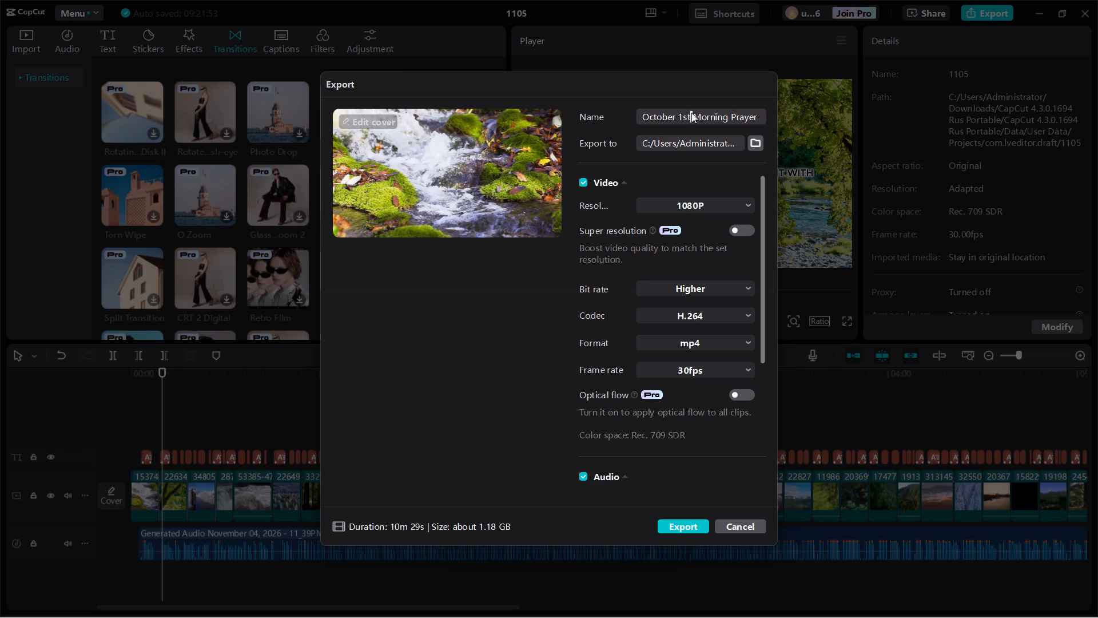
key("BackSpace")
key("BackSpace")
key("BackSpace")
key("BackSpace")
key("4")
type("th")
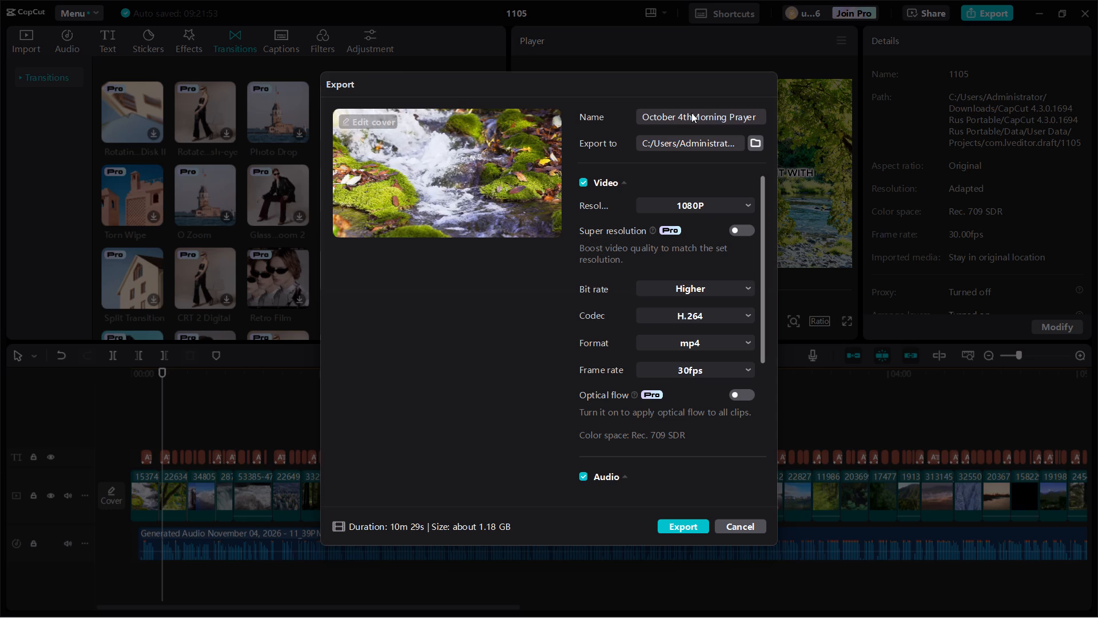
key("Left")
key("space")
Start exporting the October 4th Morning Prayer video with the existing video settings.
scroll(691, 113, "up", 1)
left_click(696, 528)
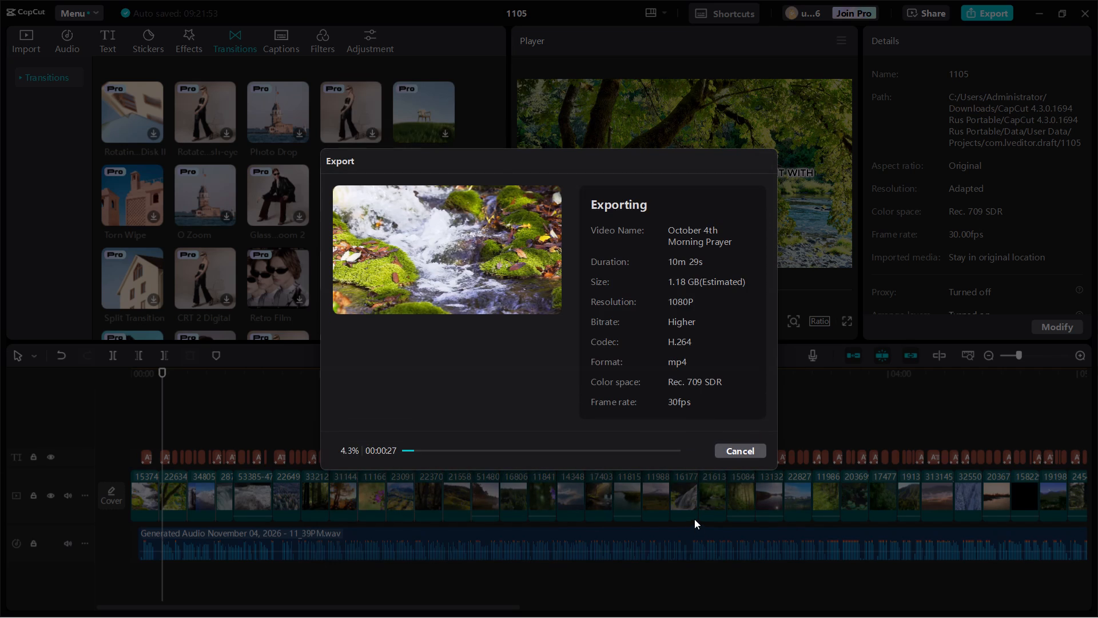
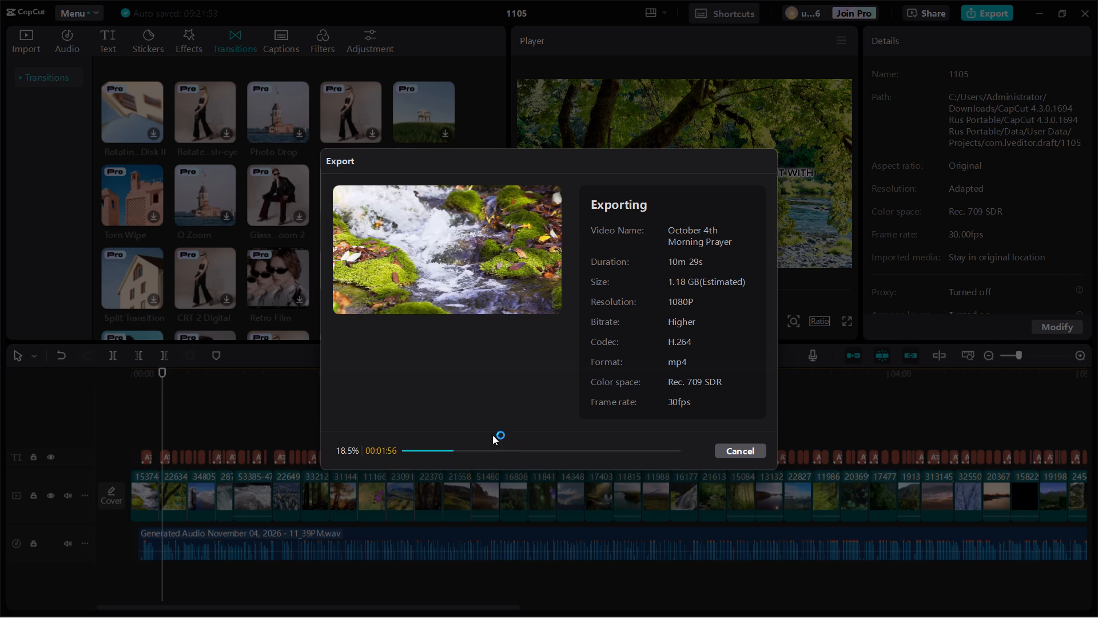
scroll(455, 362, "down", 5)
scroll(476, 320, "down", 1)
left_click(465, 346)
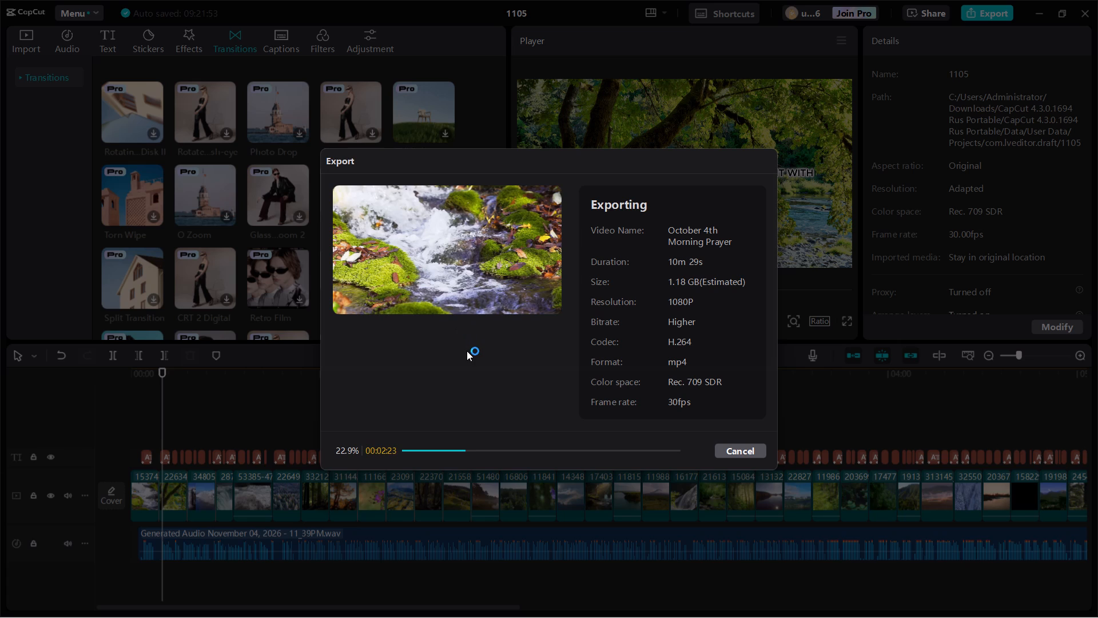
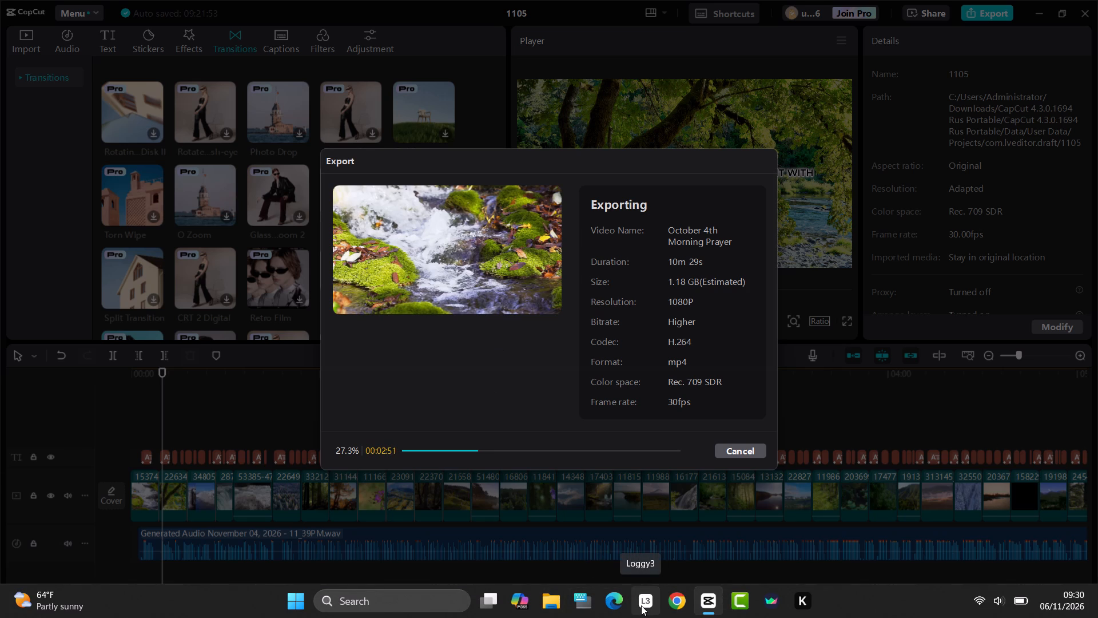
Switch to the Loggy3 app, leaving the video export running.
left_click(642, 605)
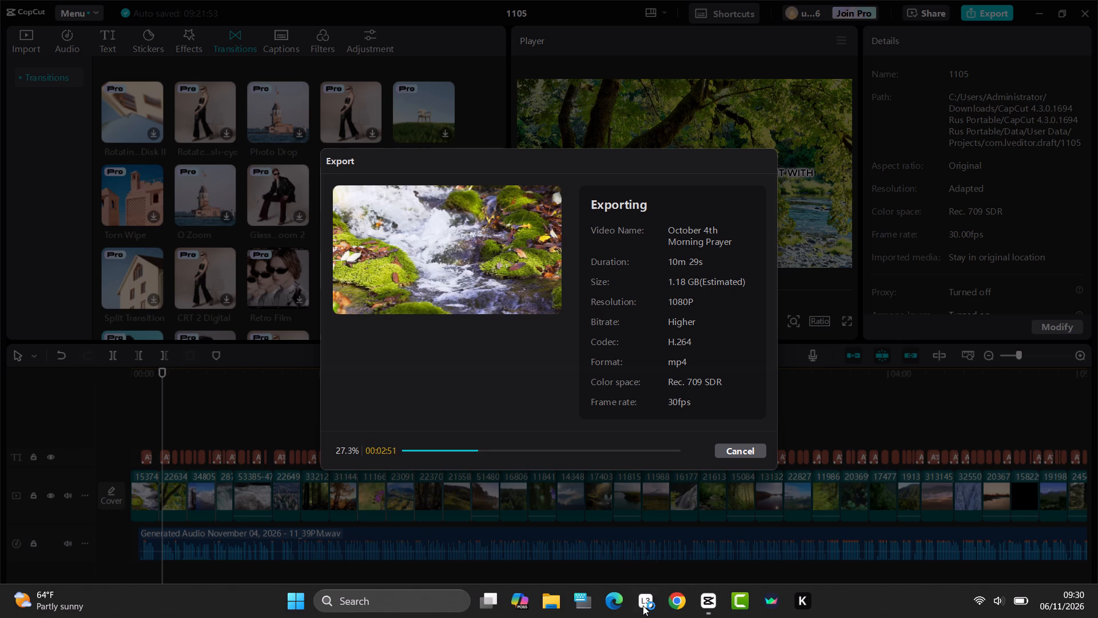